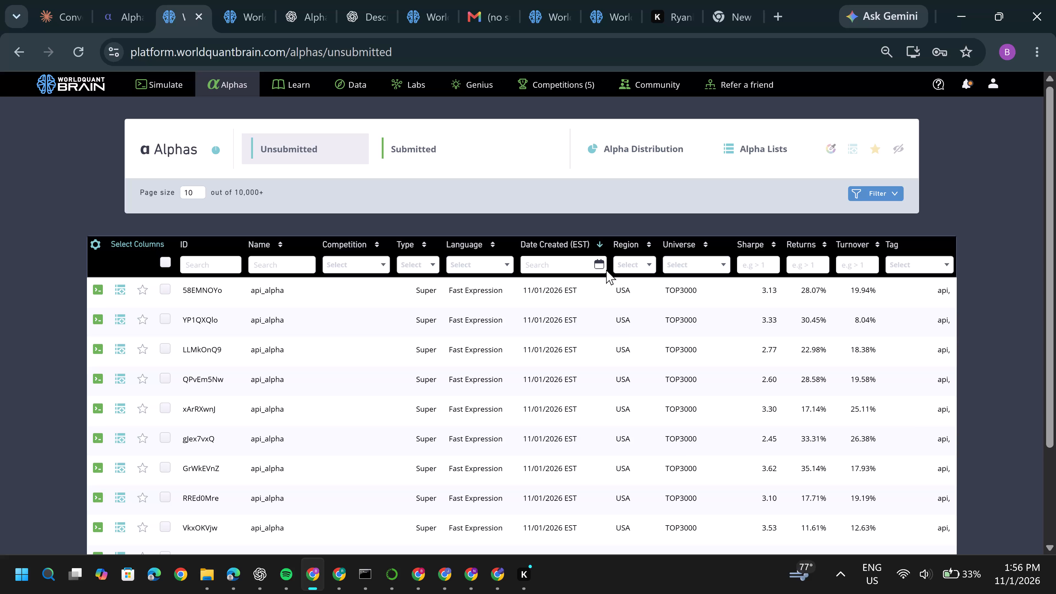
Filter the unsubmitted alphas by Date Created to Today.
click(600, 265)
click(852, 294)
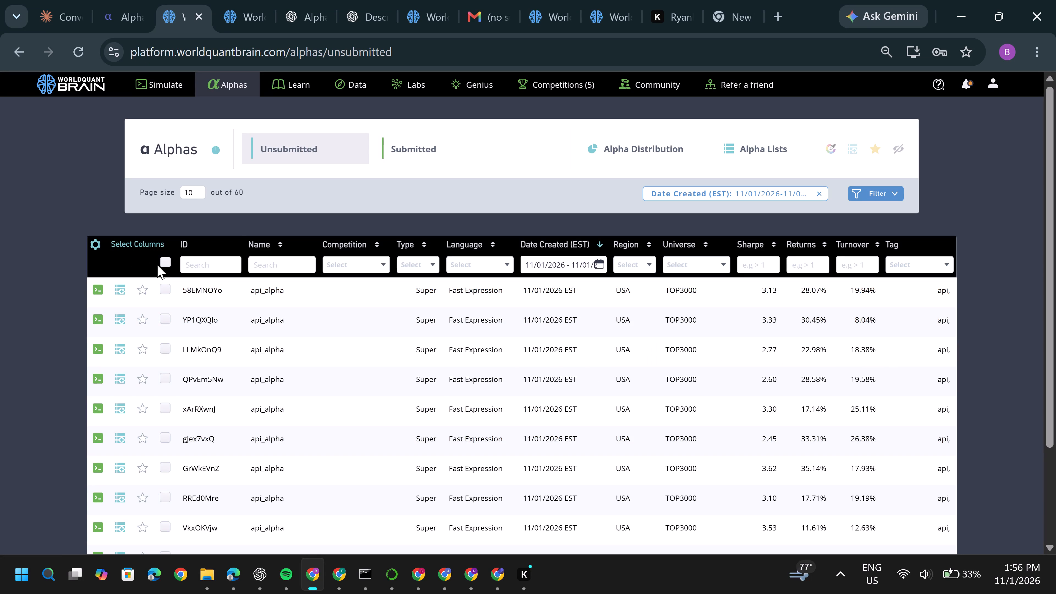
Set the alpha list's page size to 70.
click(193, 190)
key(BackSpace)
key(BackSpace)
key(BackSpace)
key(6)
key(BackSpace)
text(70)
key(Return)
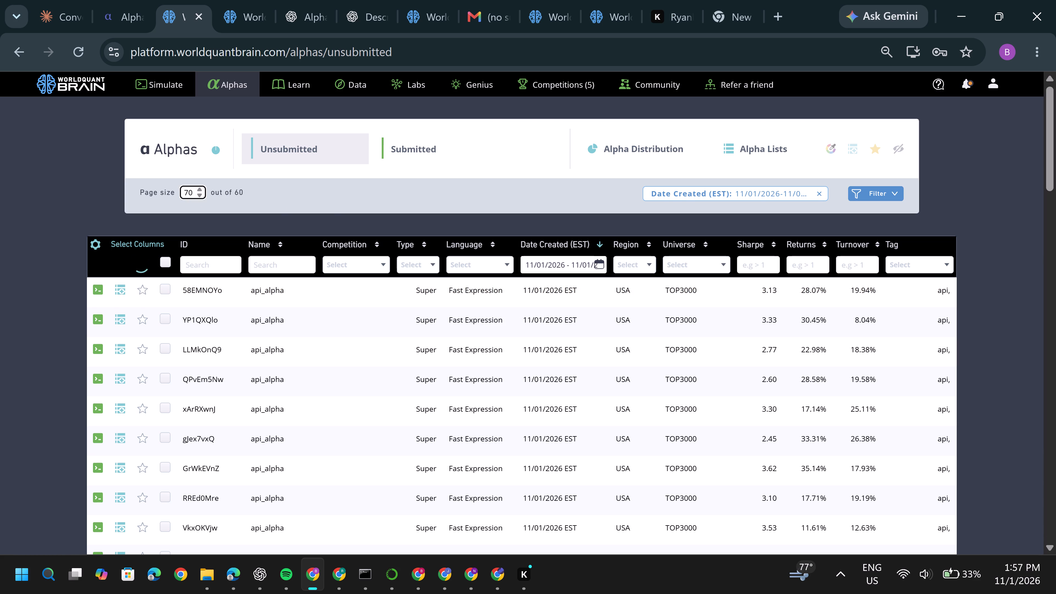
Look through the full list of alphas created today, including their Sharpe, returns and turnover.
scroll(37, 309, down, 8)
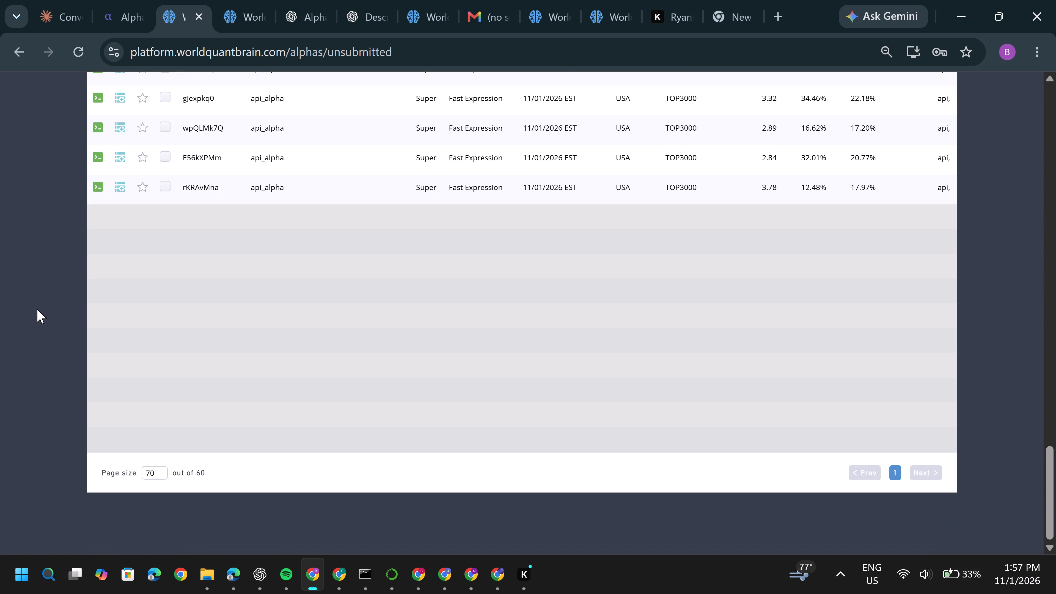
scroll(37, 309, up, 6)
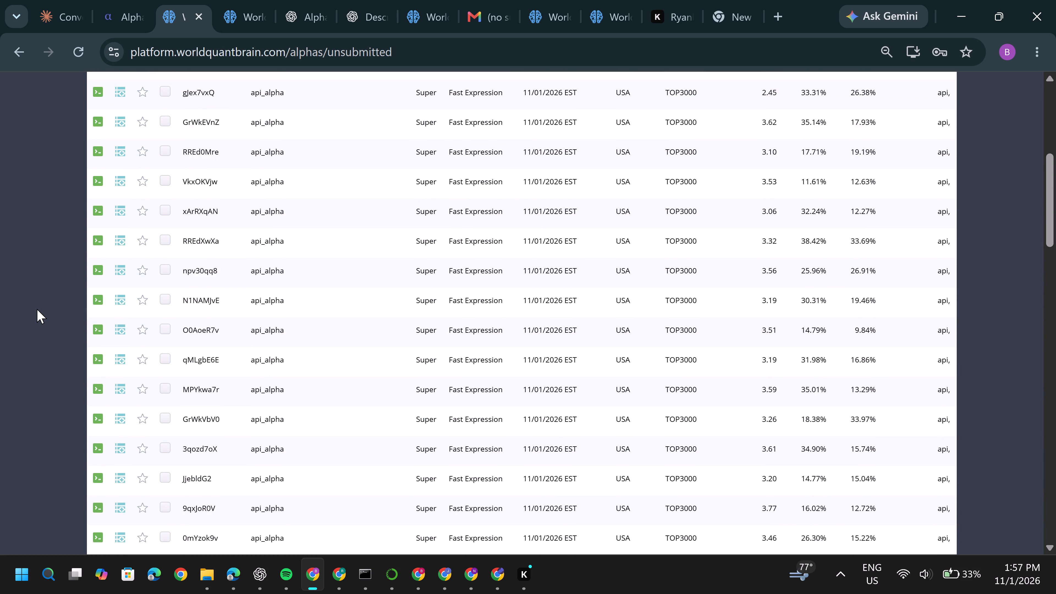
scroll(37, 309, up, 2)
scroll(37, 309, down, 5)
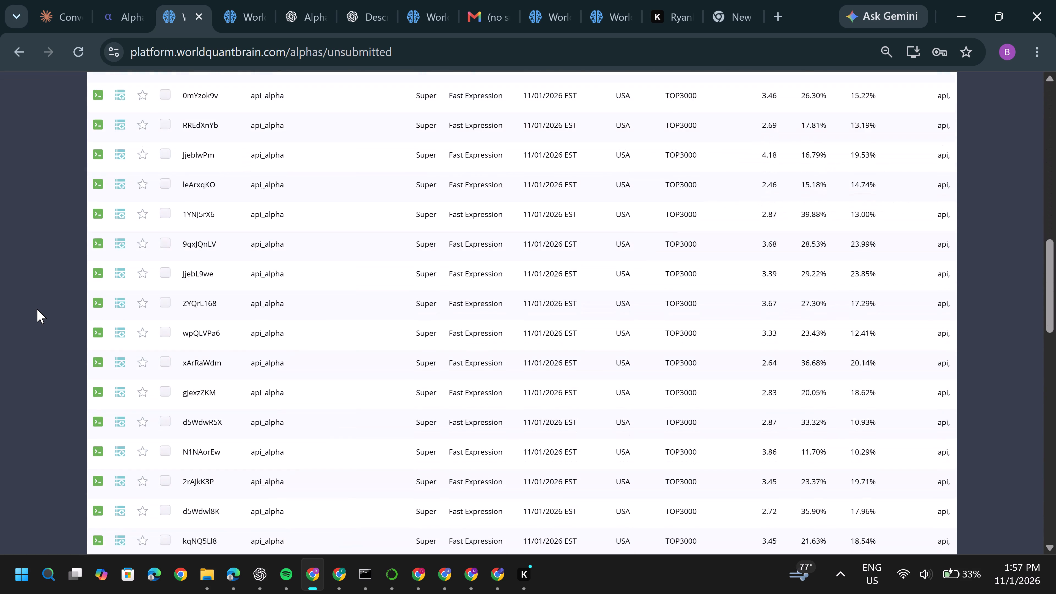
scroll(37, 309, down, 6)
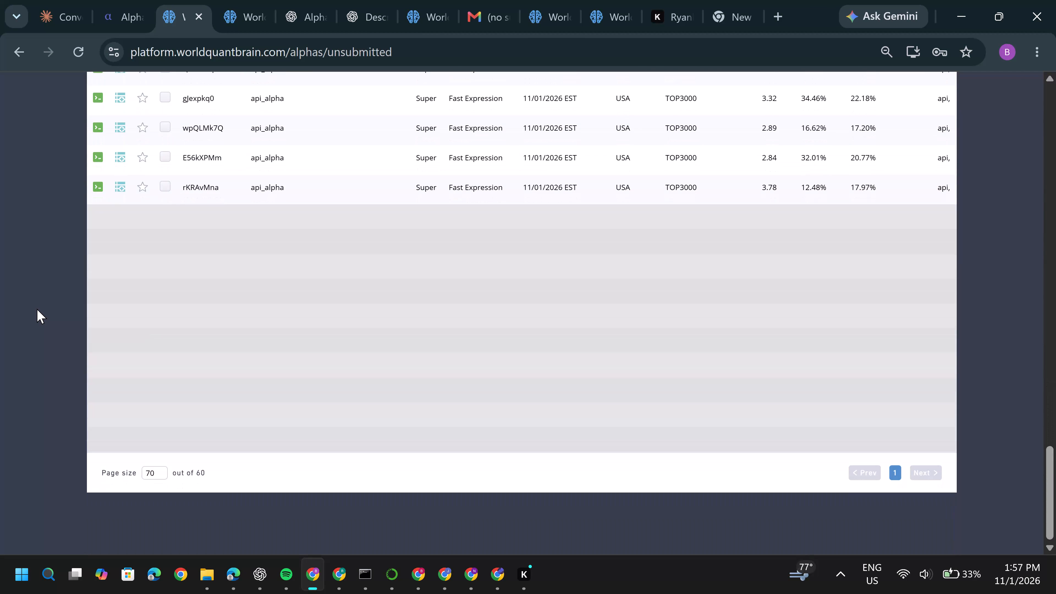
click(141, 304)
click(24, 287)
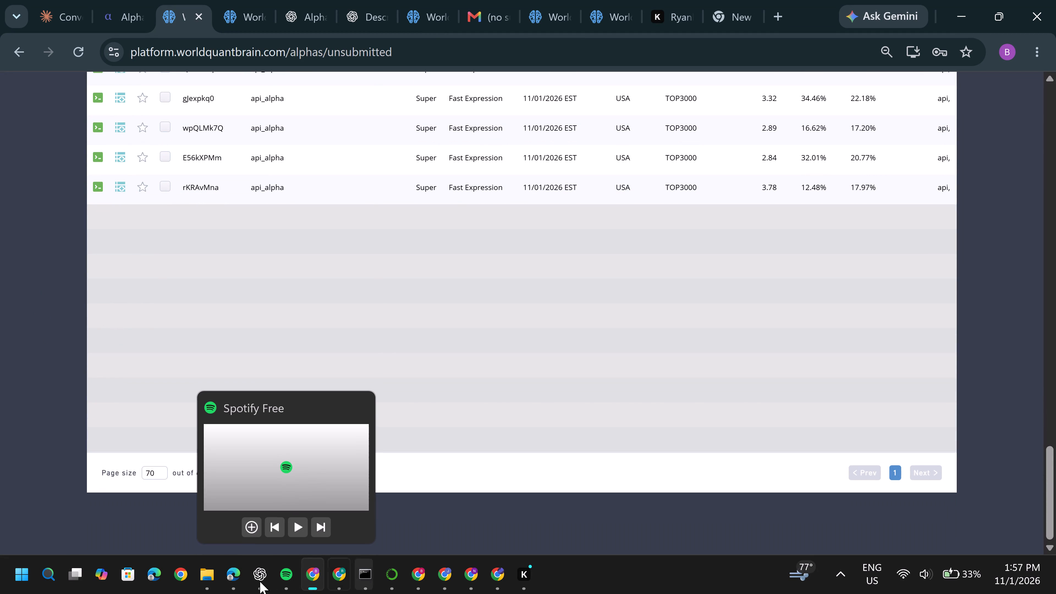
Switch to the Jupyter notebook in Edge and copy alpha ID wpb2XMNd from the npv30qq8 correlation results.
click(238, 578)
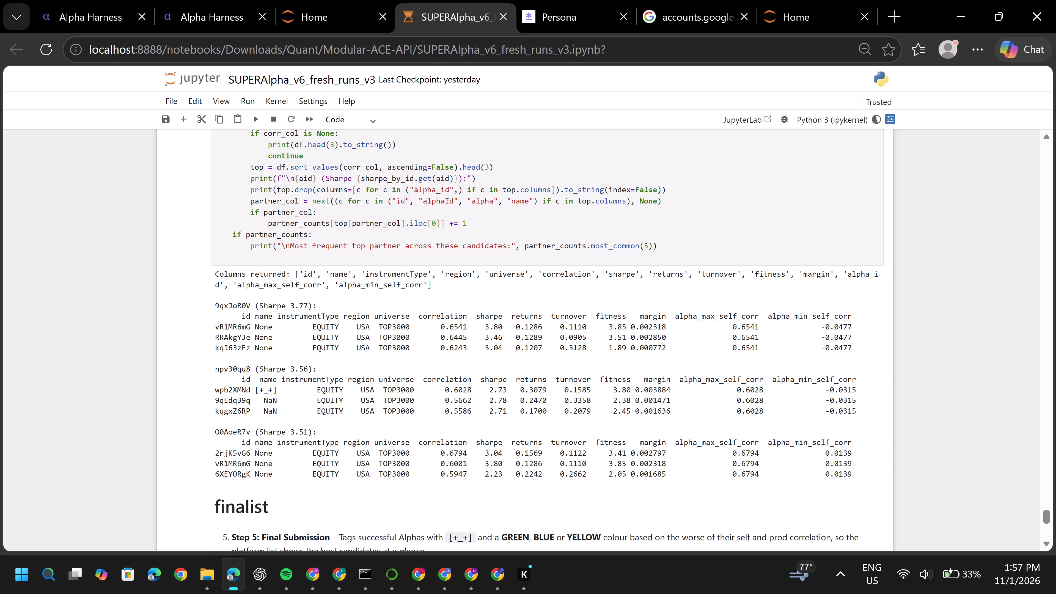
double_click(231, 390)
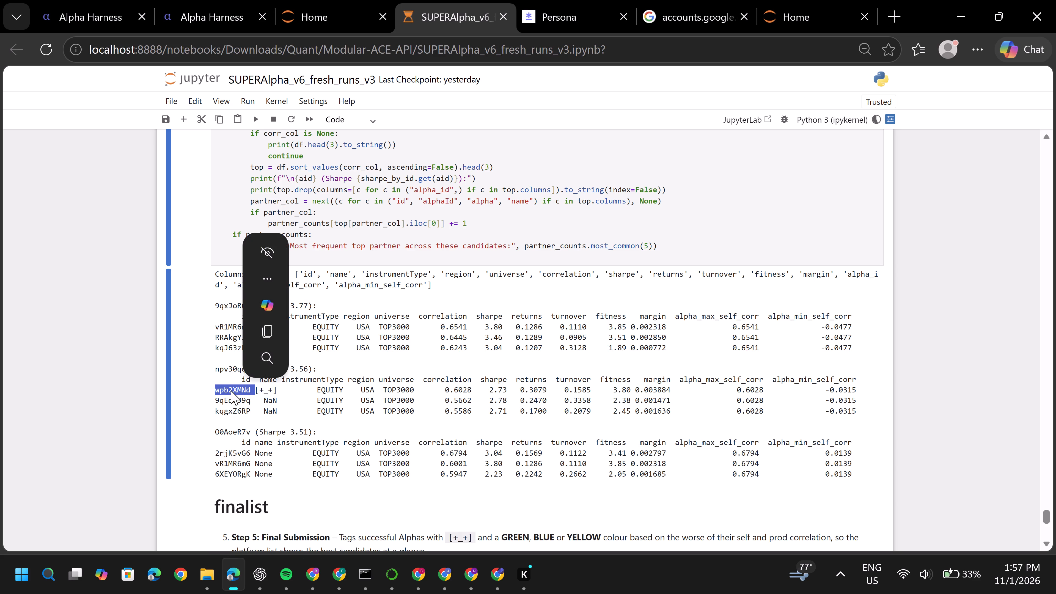
key(ctrl+c)
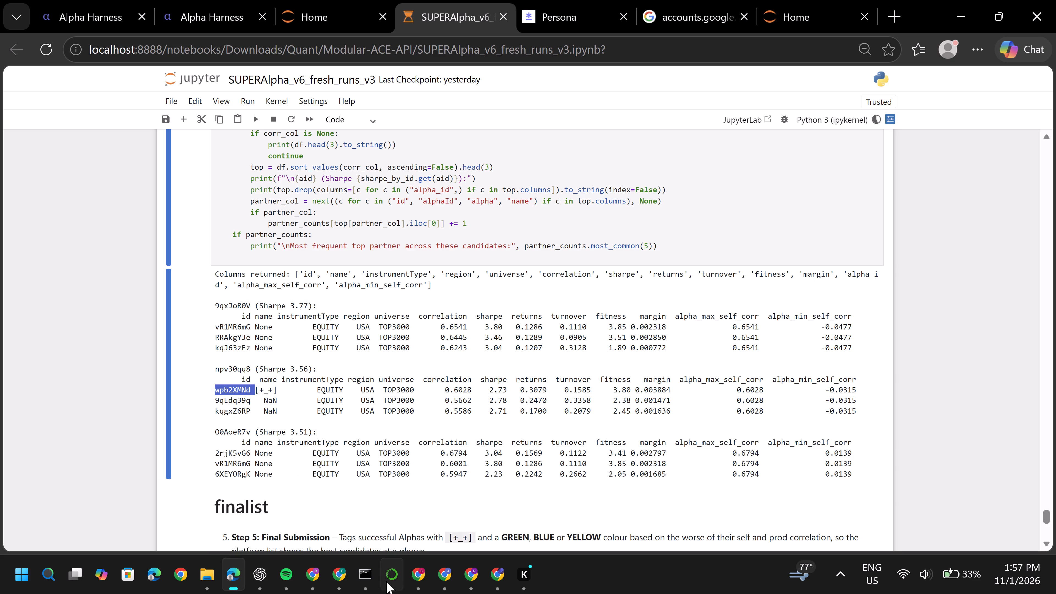
Switch back to WorldQuant BRAIN in Chrome and search the unsubmitted alphas for ID wpb2XMNd.
click(313, 576)
scroll(334, 212, up, 9)
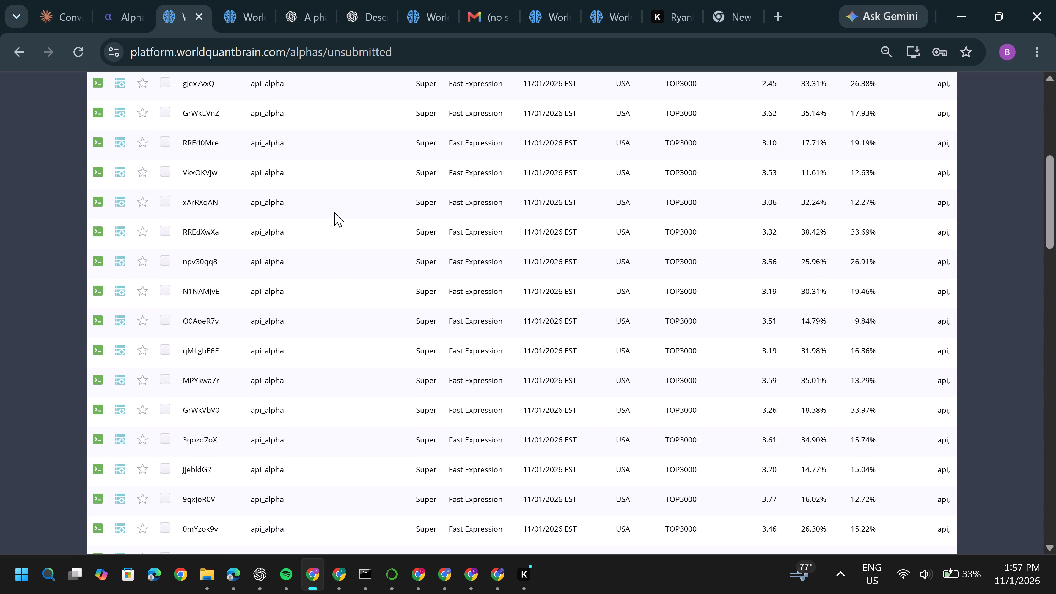
scroll(334, 212, up, 5)
click(199, 280)
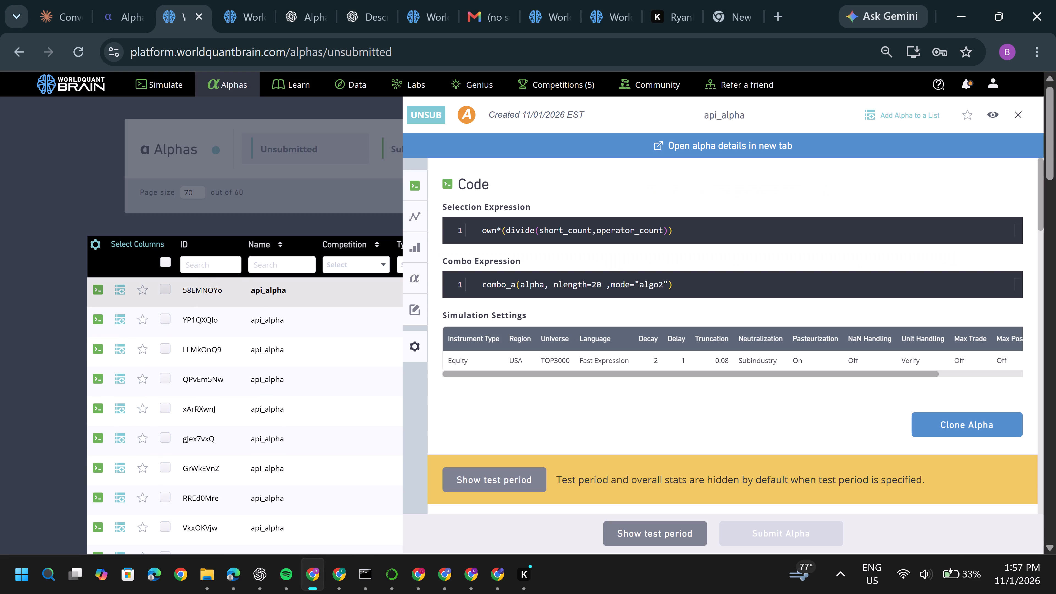
click(194, 260)
key(ctrl+v)
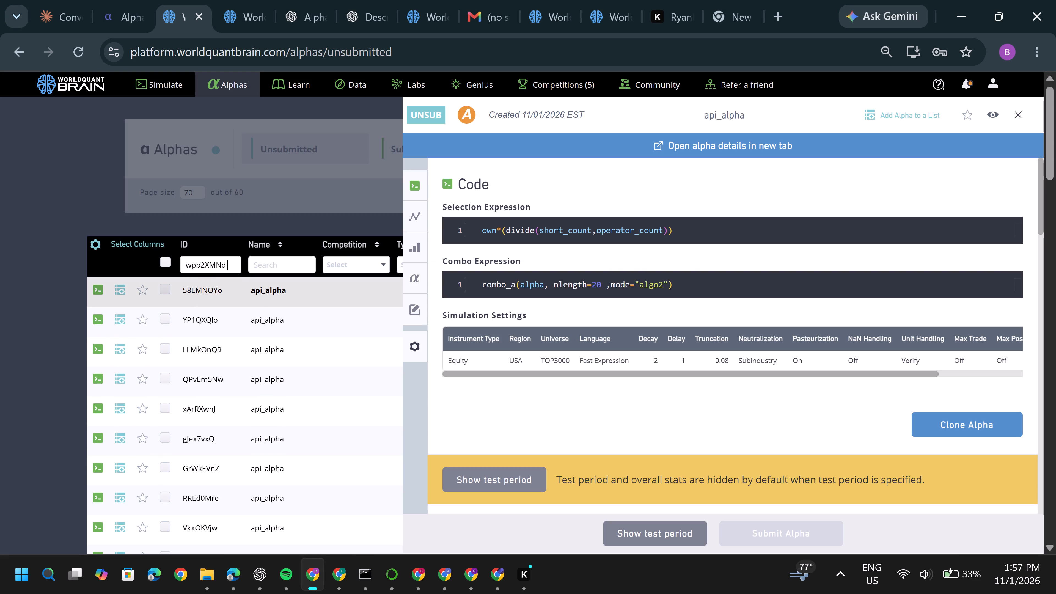
click(1020, 113)
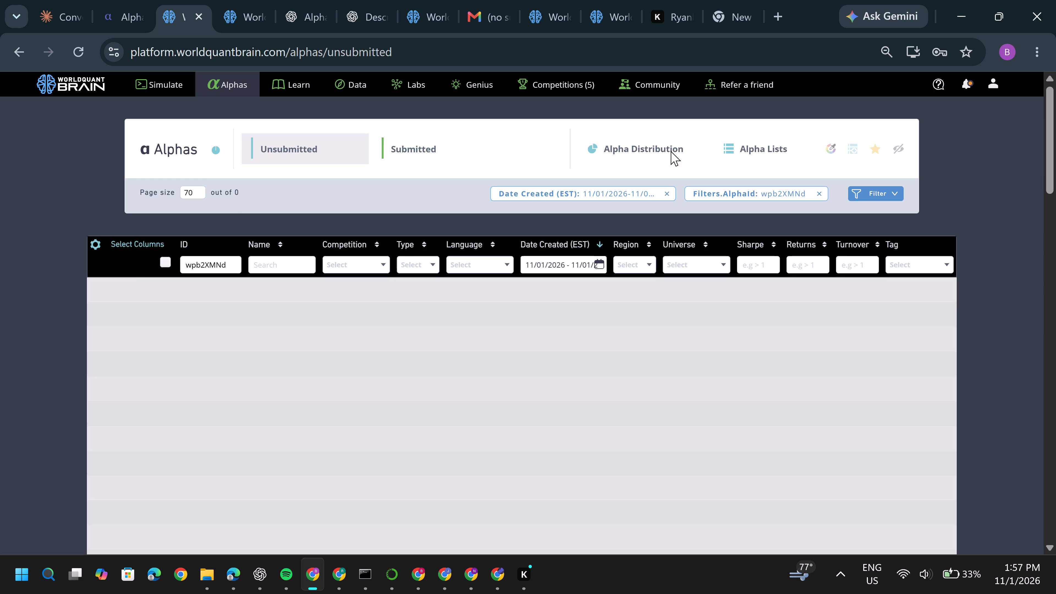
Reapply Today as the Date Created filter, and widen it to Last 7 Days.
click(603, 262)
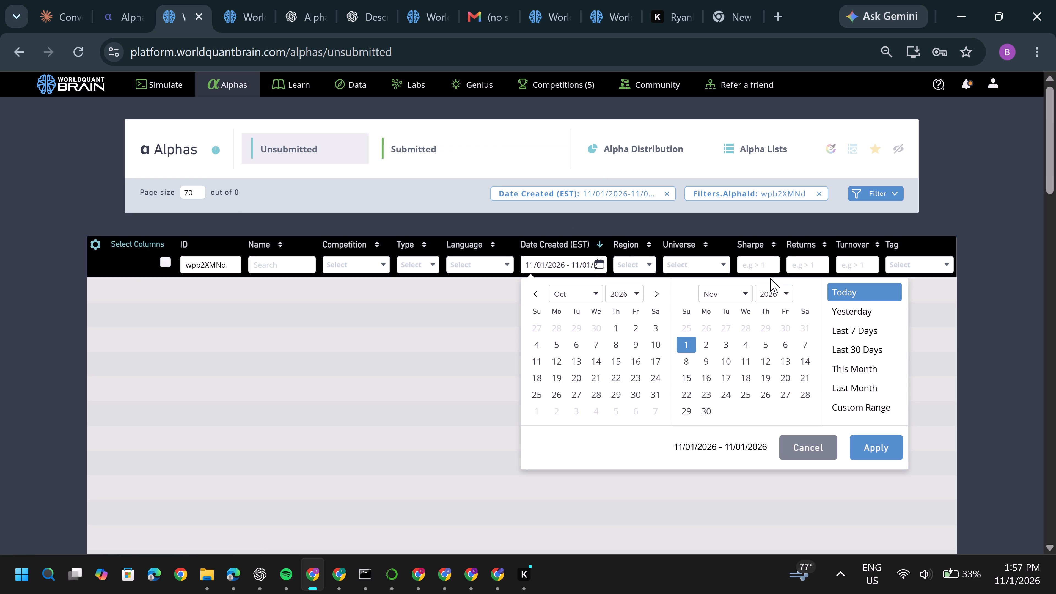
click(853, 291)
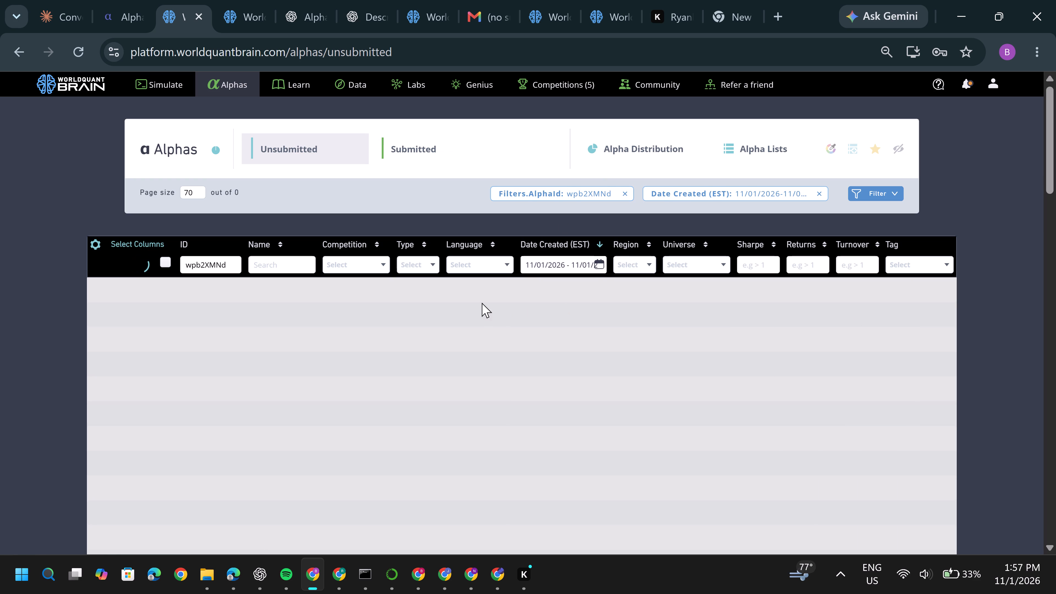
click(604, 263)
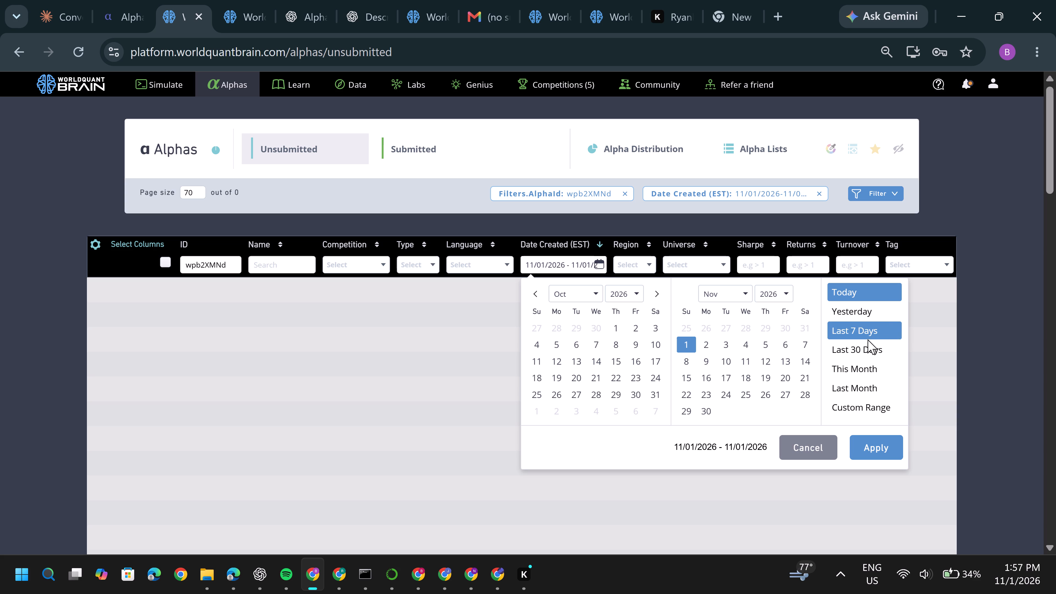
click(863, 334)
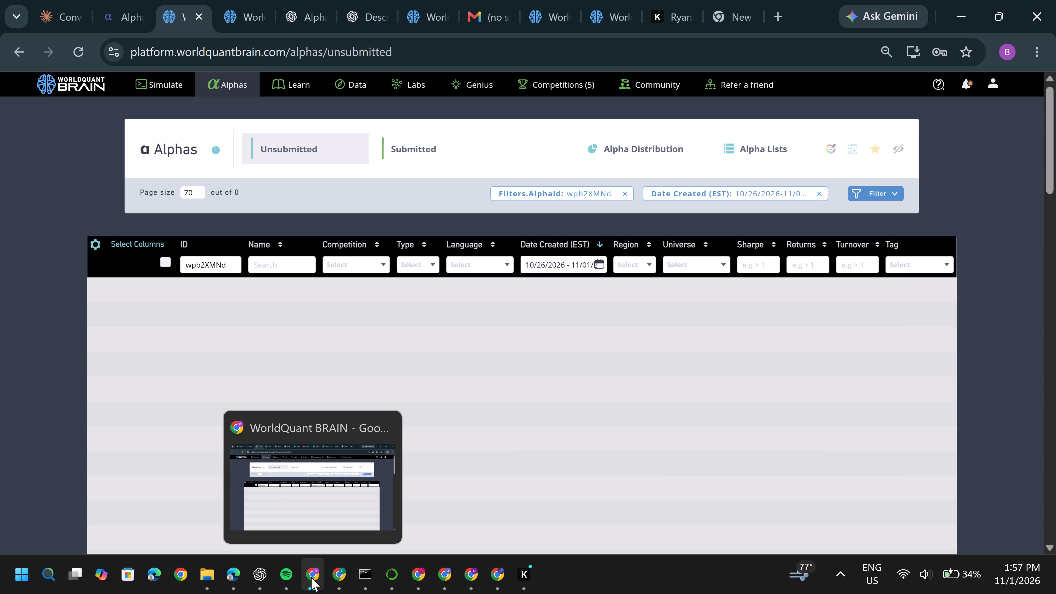
Return to the notebook in Edge and copy alpha ID wpb2XMNd from the npv30qq8 correlation results again.
click(243, 571)
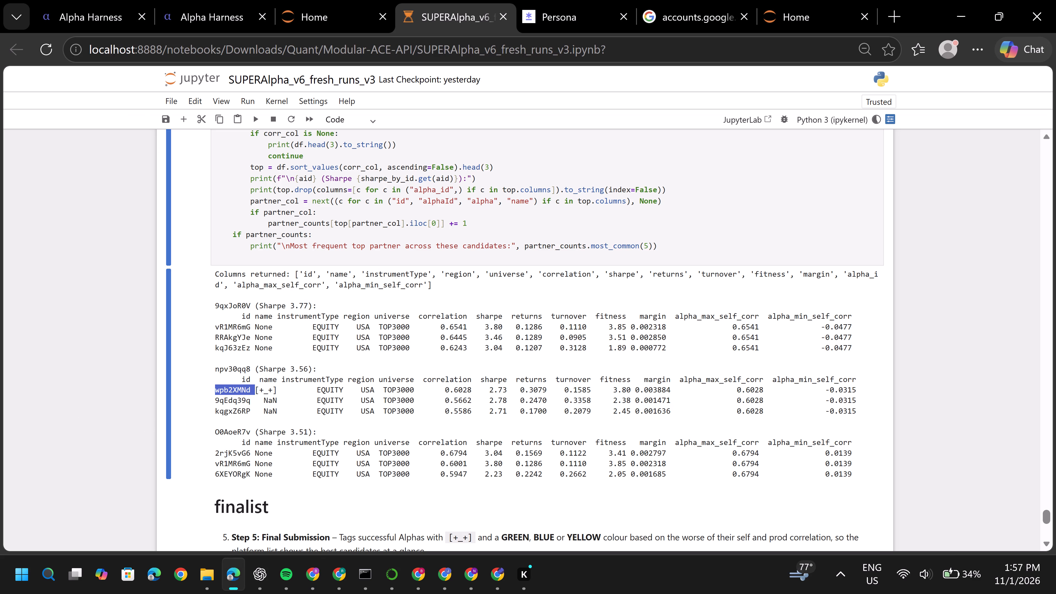
click(232, 388)
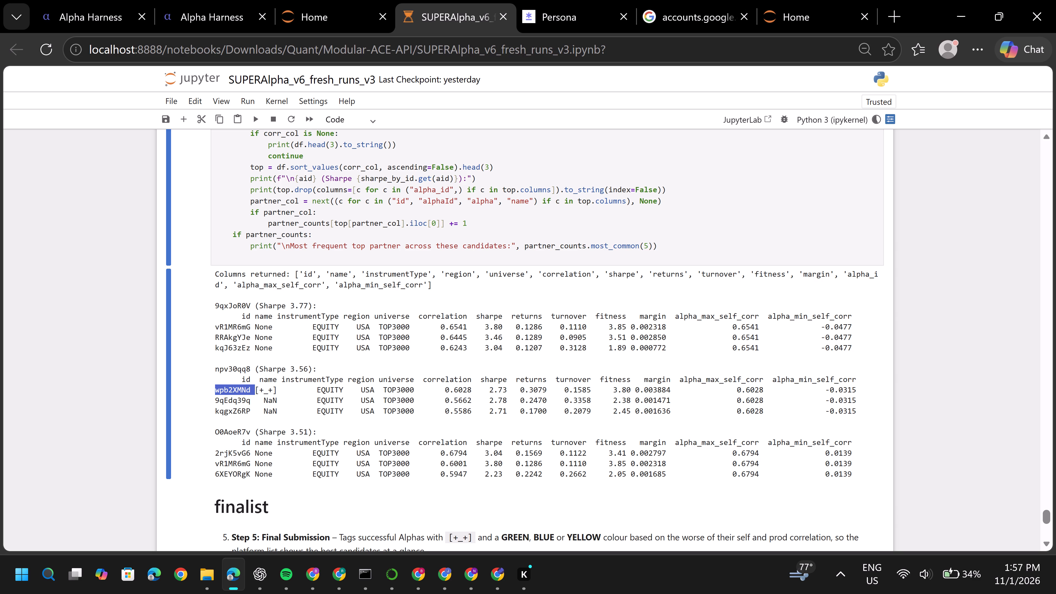
double_click(232, 388)
key(ctrl+c)
Return to the unsubmitted alphas in Chrome and remove the Date Created and alpha ID filters.
click(339, 574)
click(322, 573)
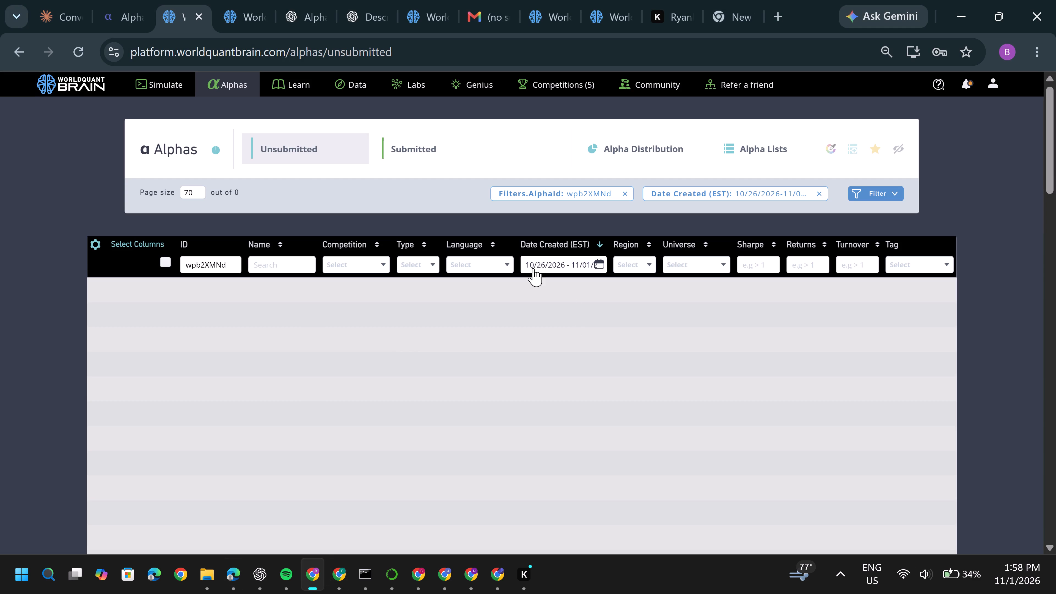
click(819, 195)
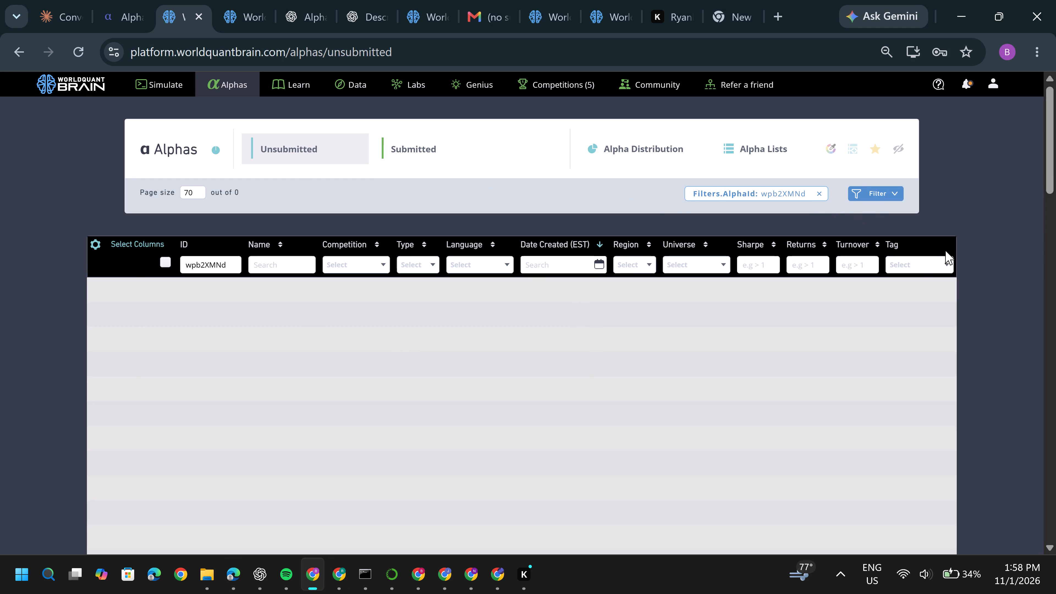
click(818, 189)
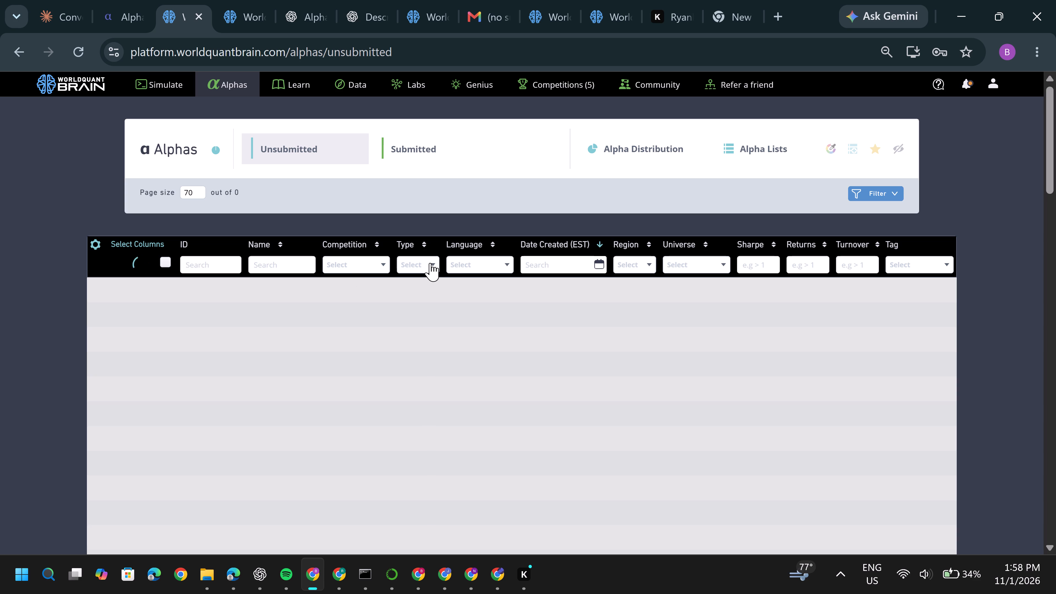
Filter the unsubmitted alphas by type Super.
click(430, 263)
click(428, 360)
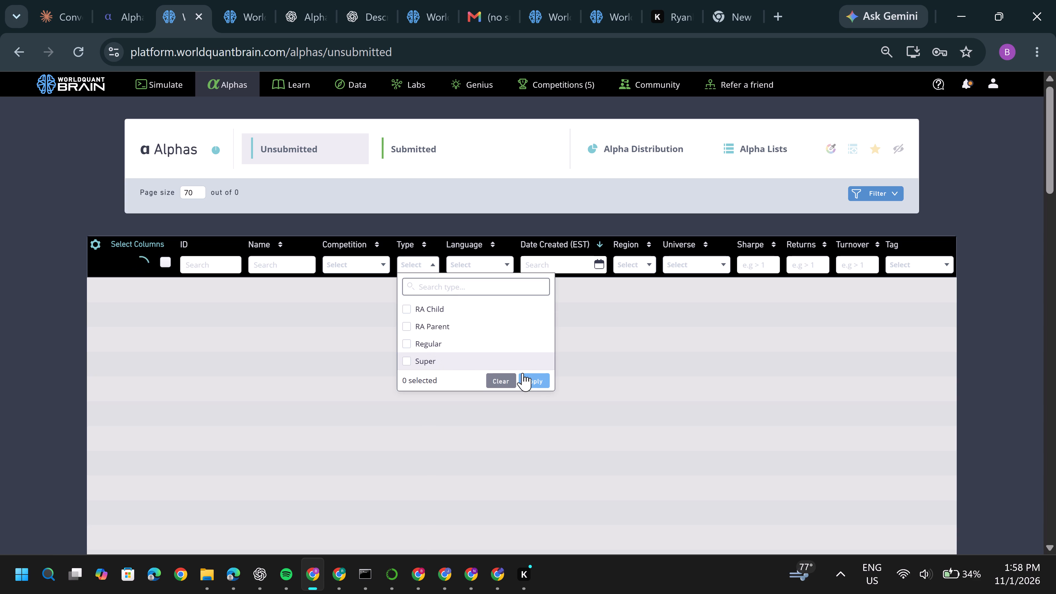
click(425, 363)
click(425, 363)
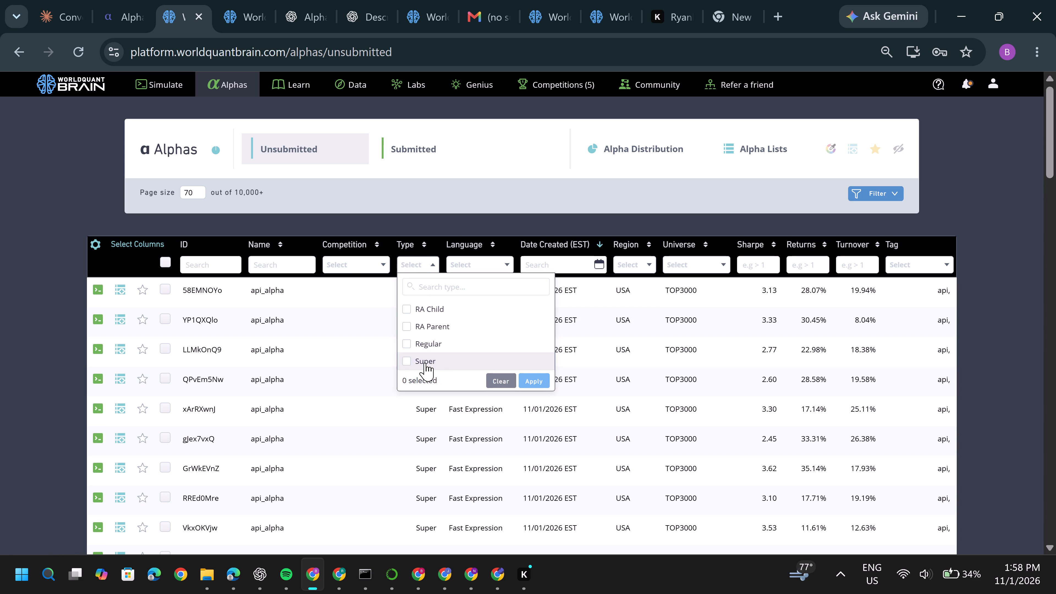
click(543, 384)
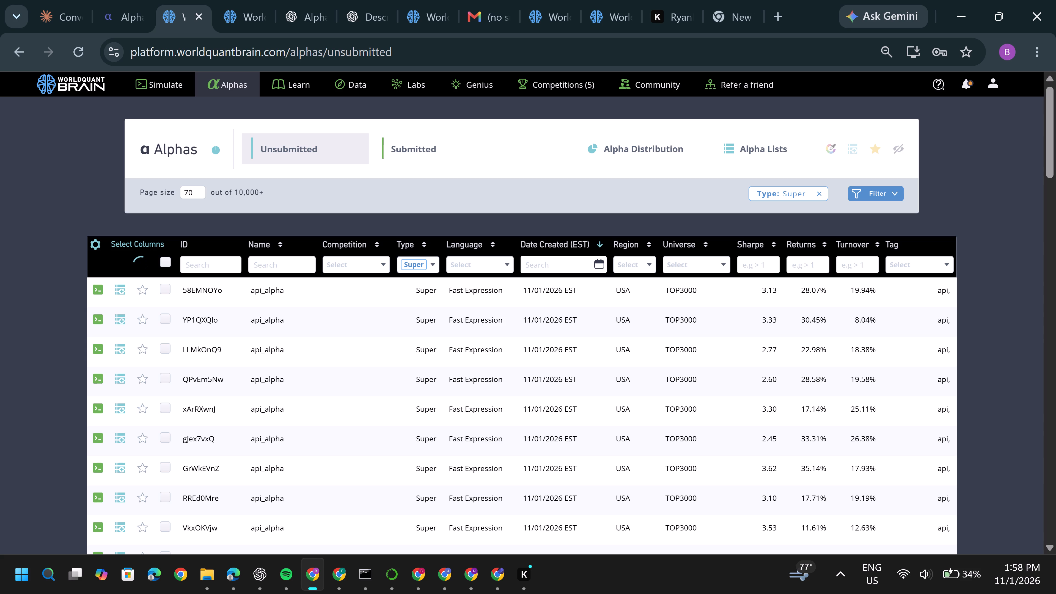
Sort the Super alphas by Name in ascending order and look over the first rows.
click(288, 263)
click(277, 242)
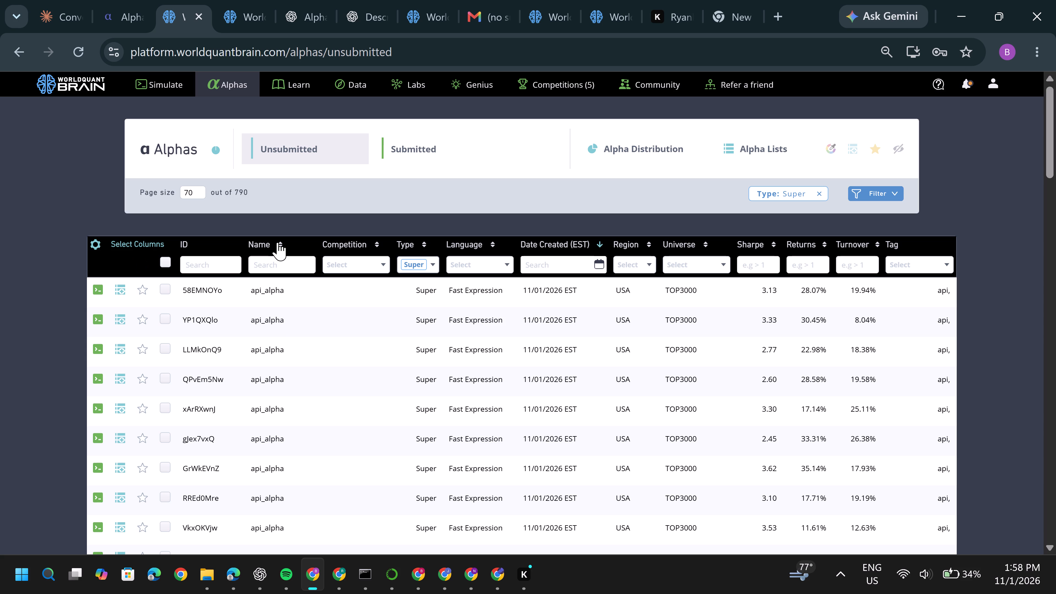
click(281, 248)
click(281, 244)
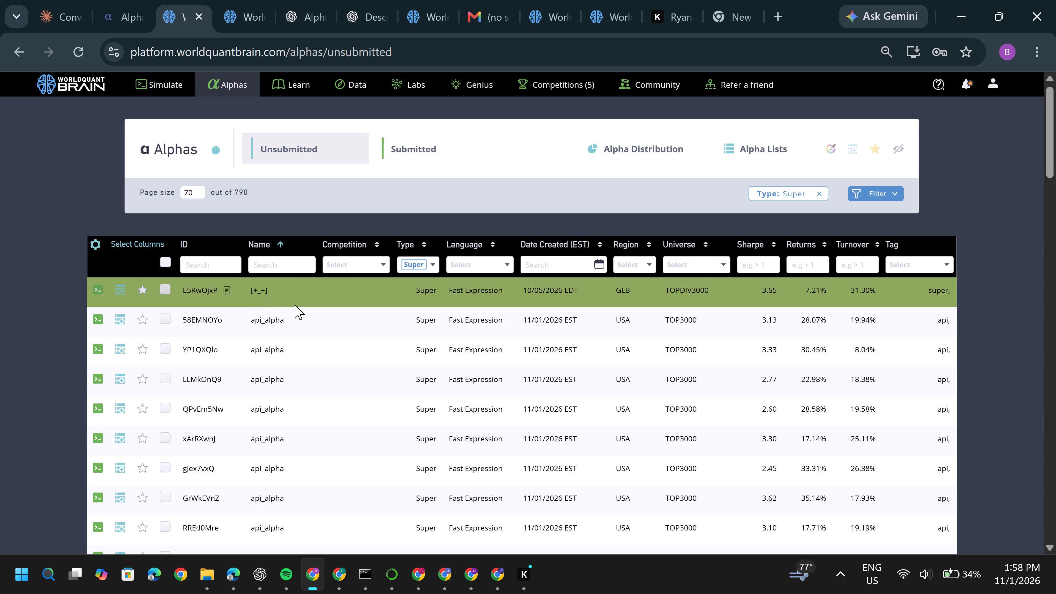
scroll(368, 463, down, 2)
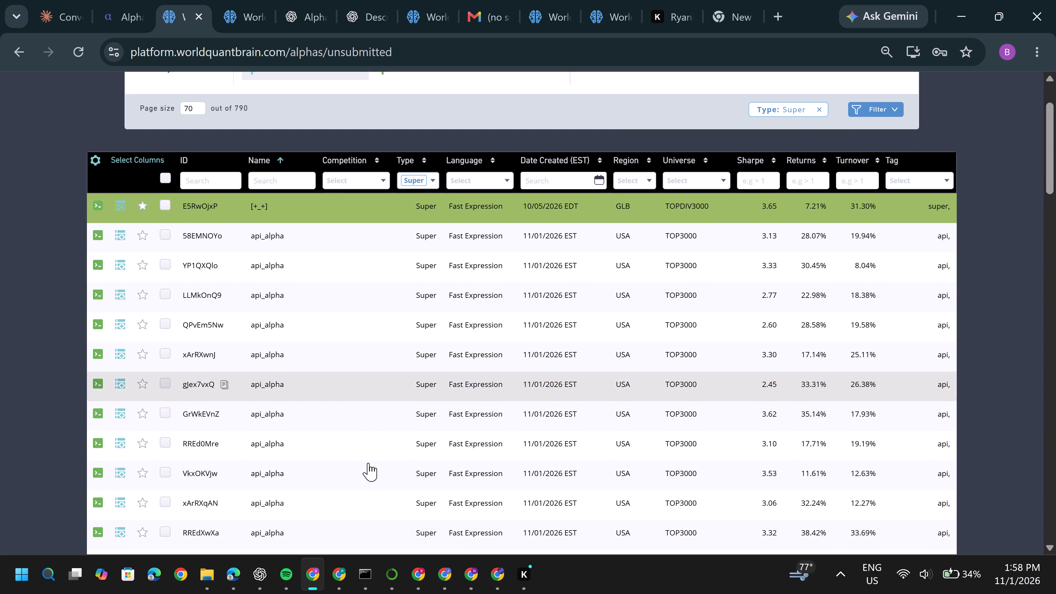
scroll(368, 463, down, 10)
scroll(368, 463, up, 10)
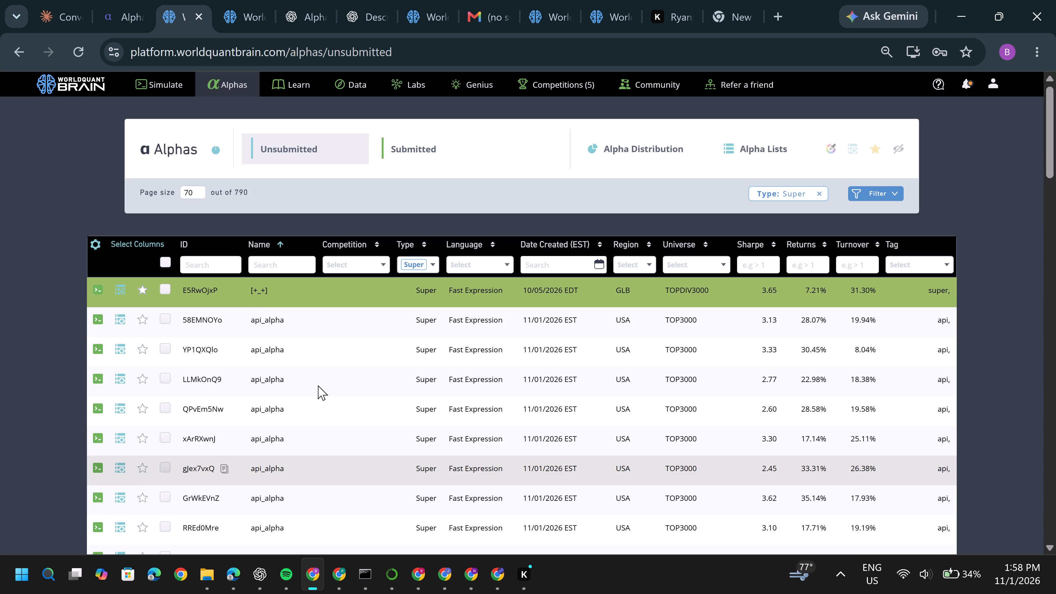
Search the Super alphas for the copied ID wpb2XMNd.
click(206, 264)
key(ctrl+v)
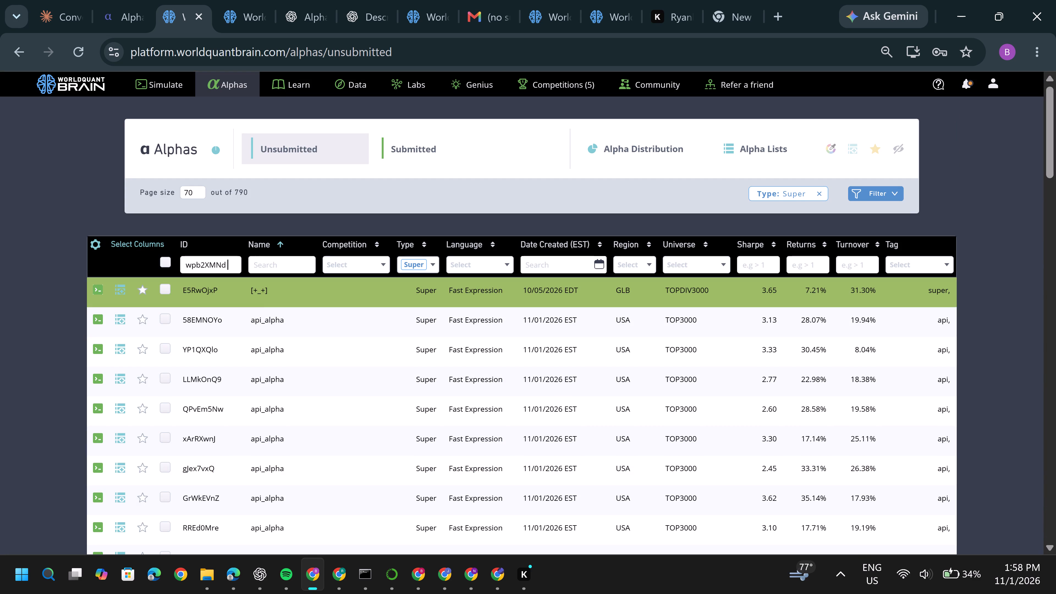
key(Return)
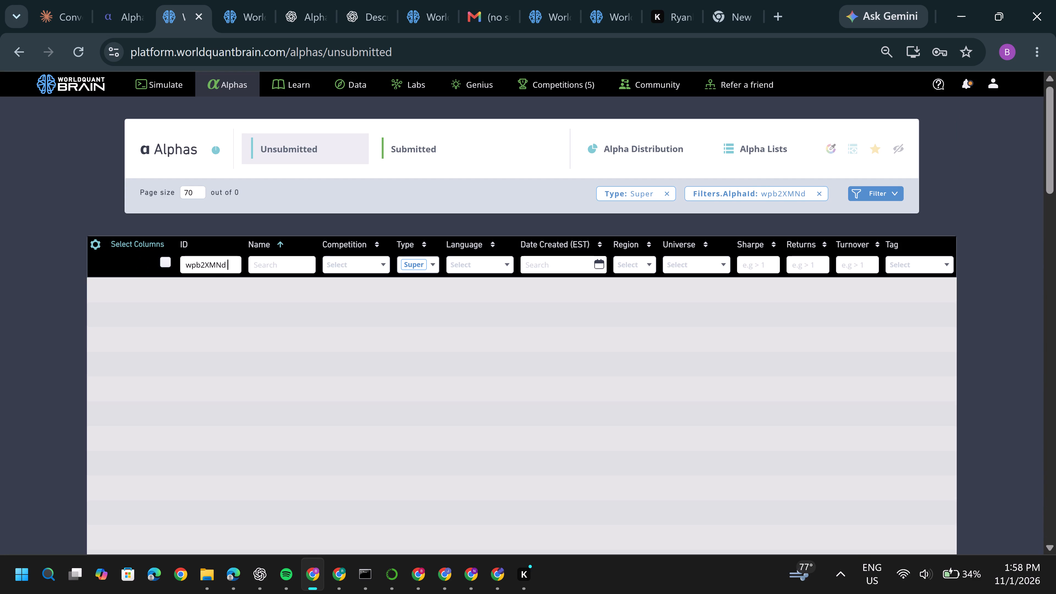
Switch to the Jupyter notebook in Edge and examine the tiered alphas, yield log and correlation partner outputs.
click(233, 582)
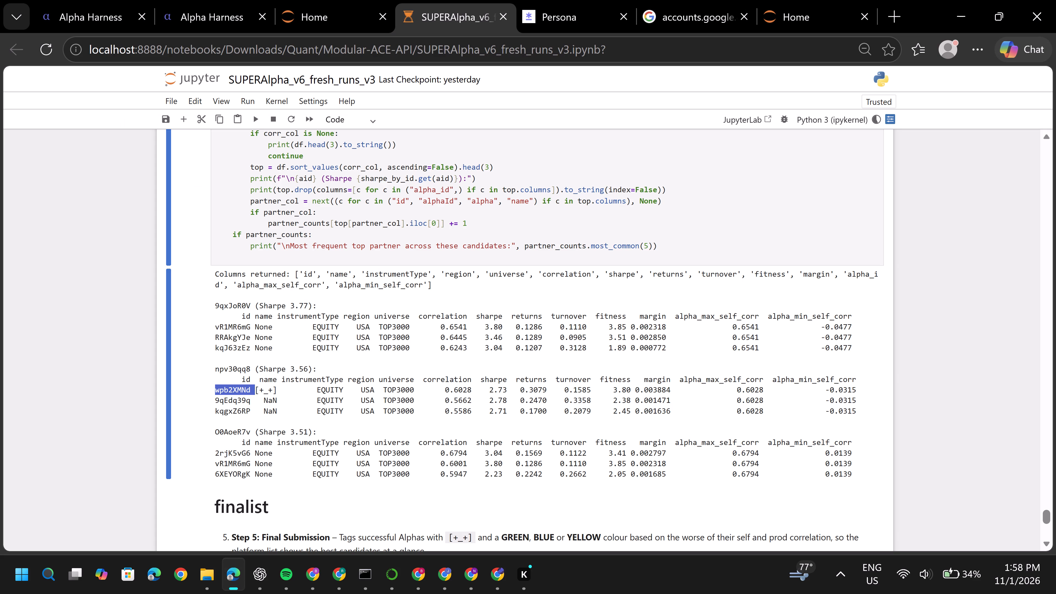
click(91, 378)
scroll(91, 378, down, 1)
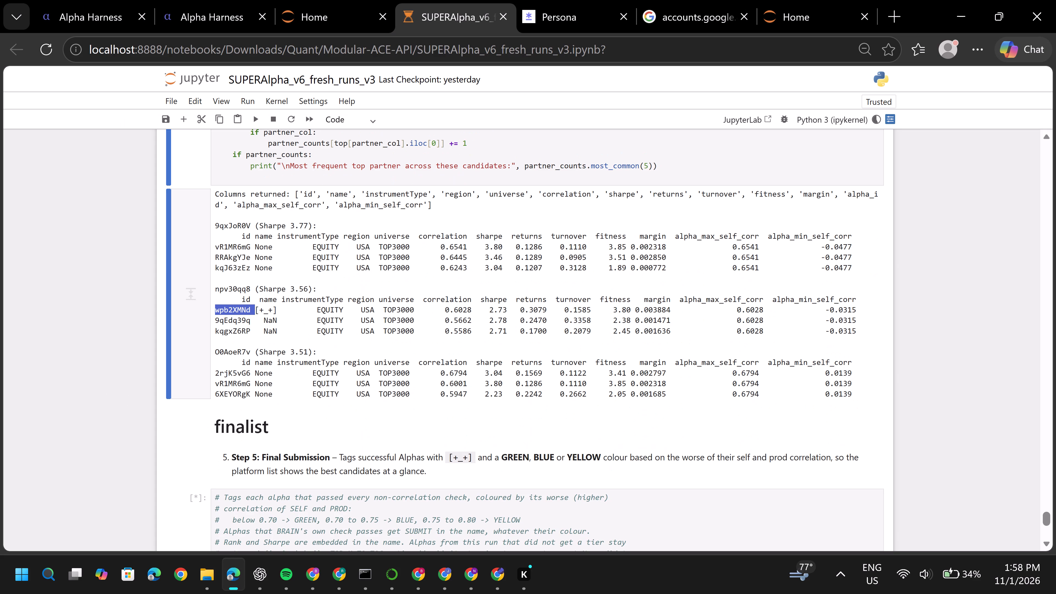
scroll(42, 352, down, 8)
scroll(42, 352, up, 8)
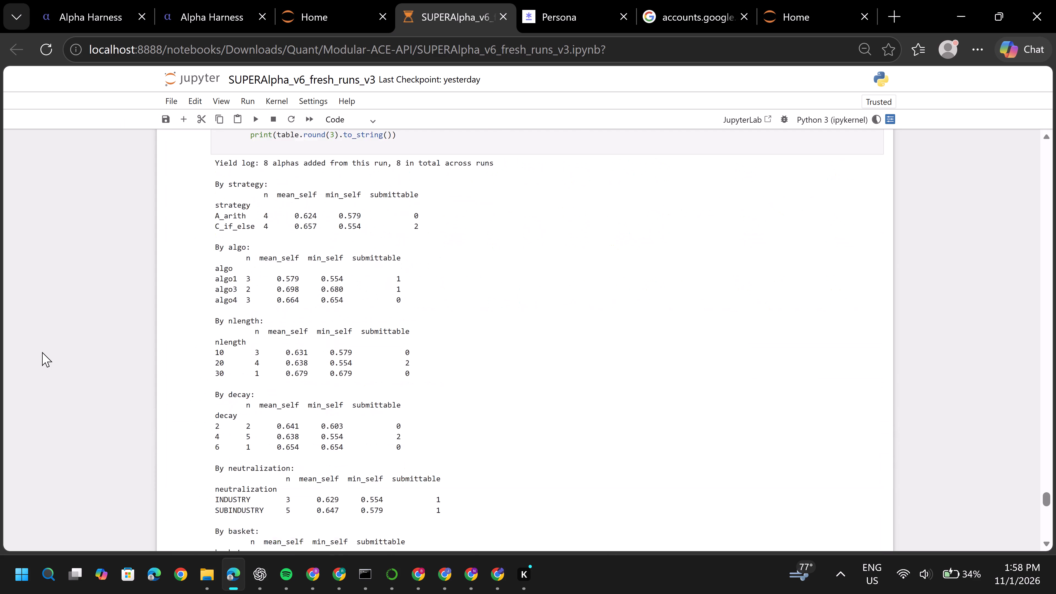
scroll(42, 352, up, 2)
scroll(42, 352, down, 5)
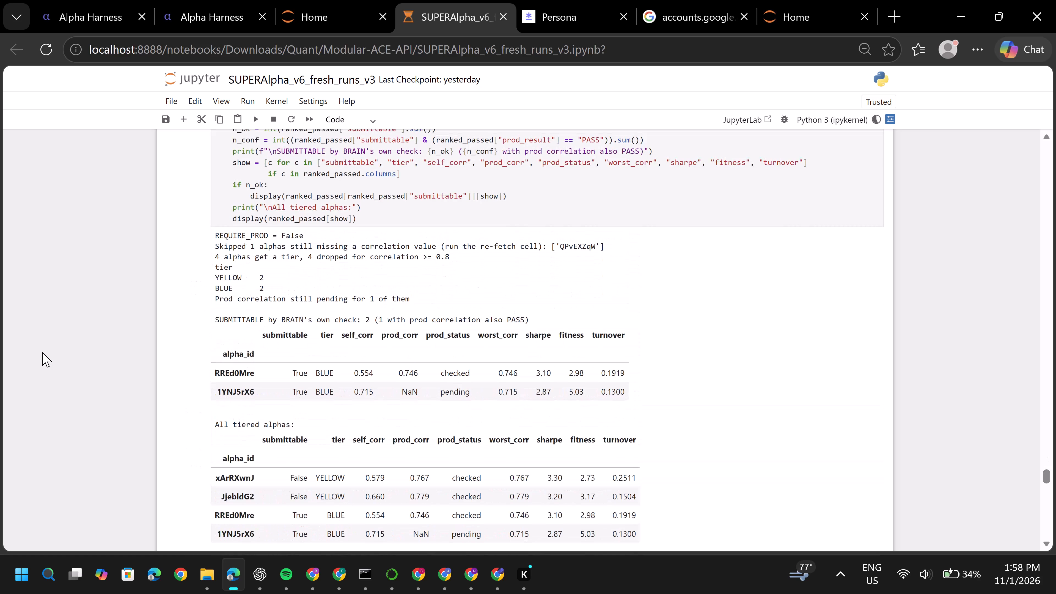
scroll(42, 352, down, 2)
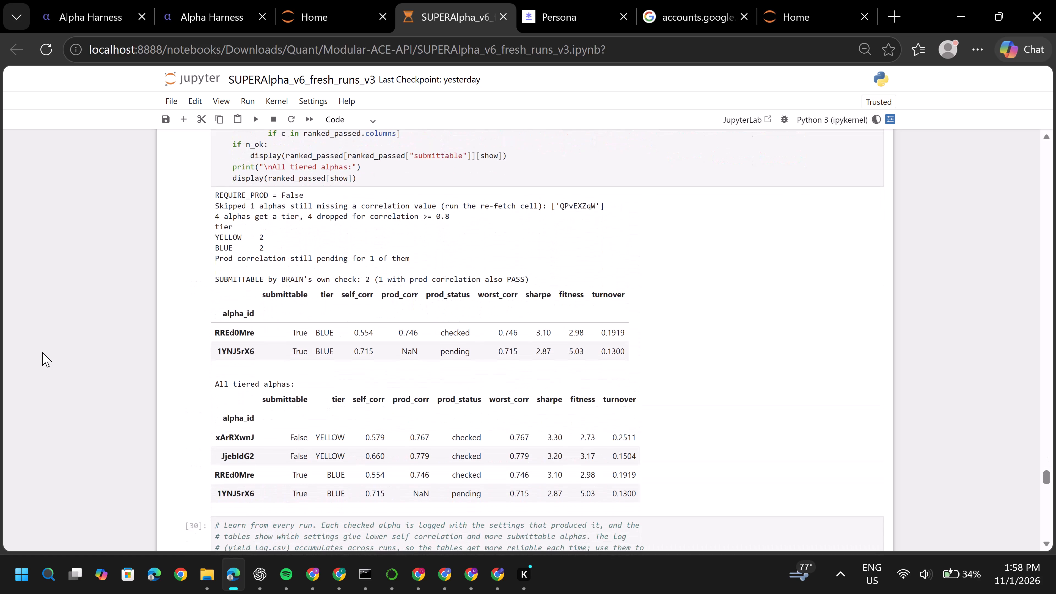
scroll(42, 352, down, 6)
scroll(42, 352, up, 4)
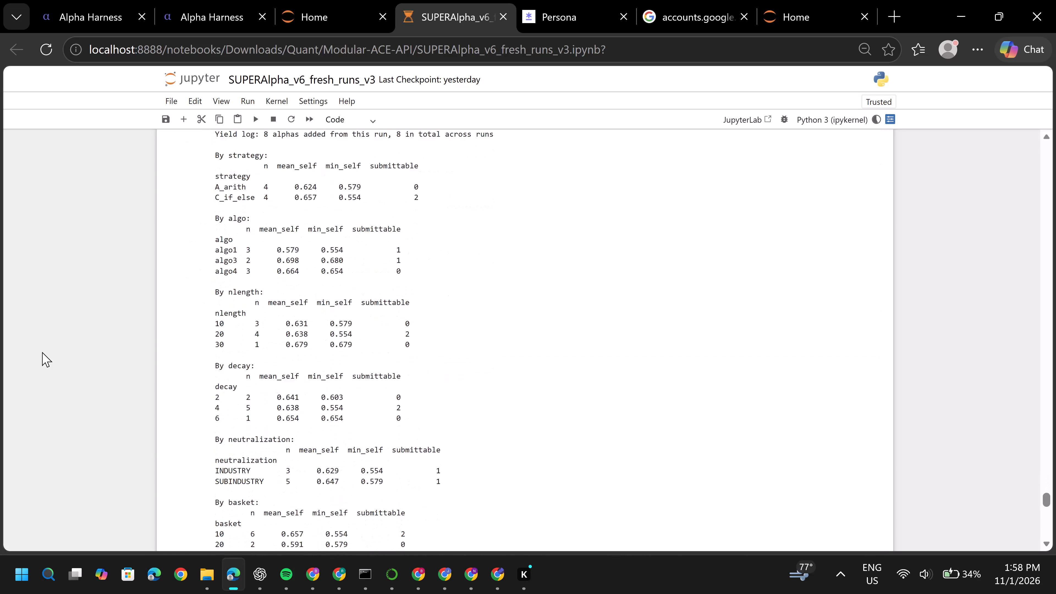
scroll(42, 352, down, 4)
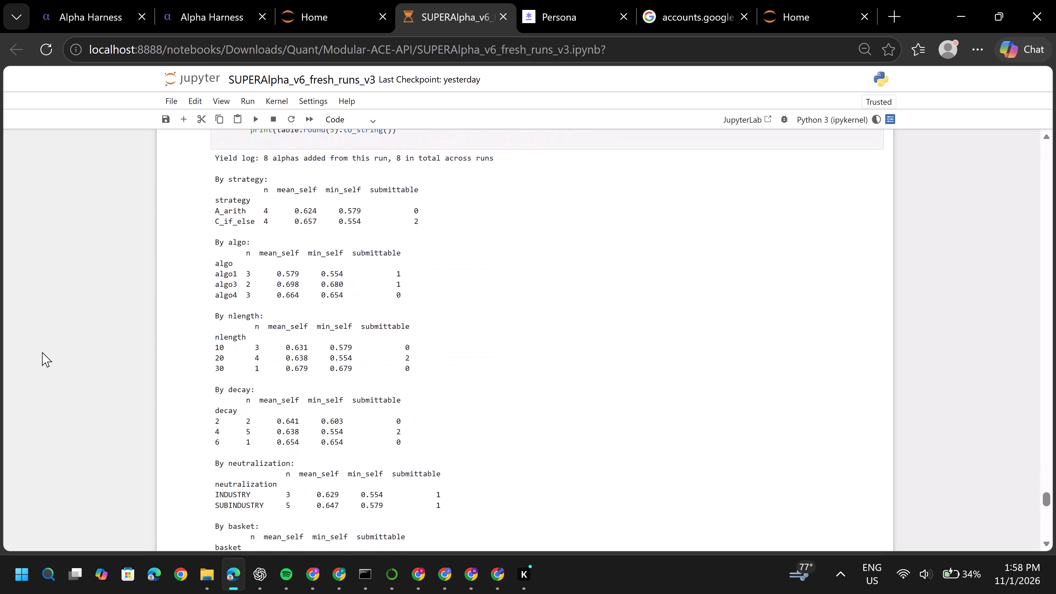
scroll(405, 360, down, 1)
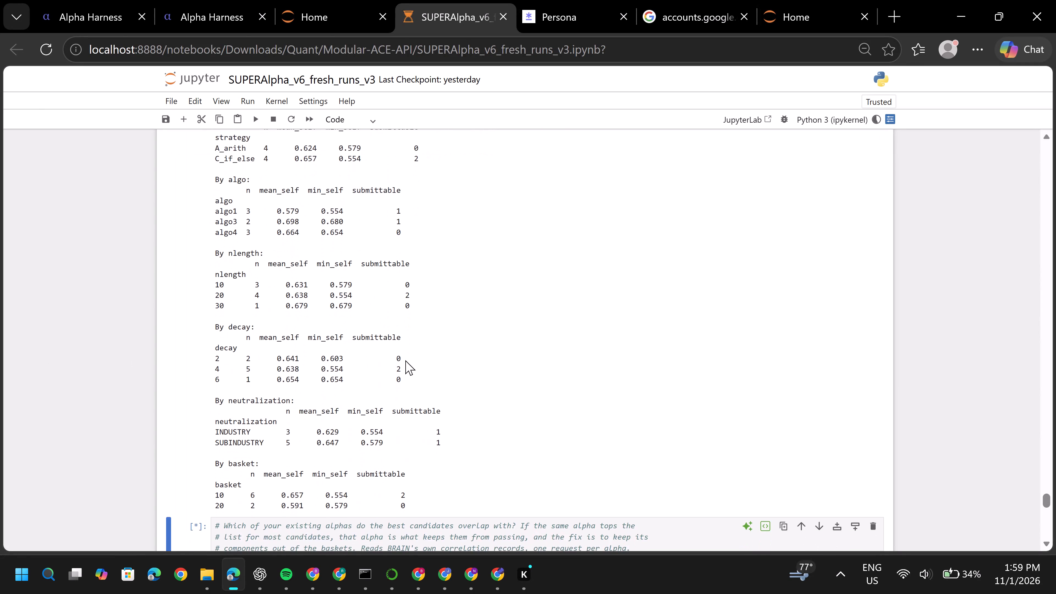
scroll(405, 360, down, 4)
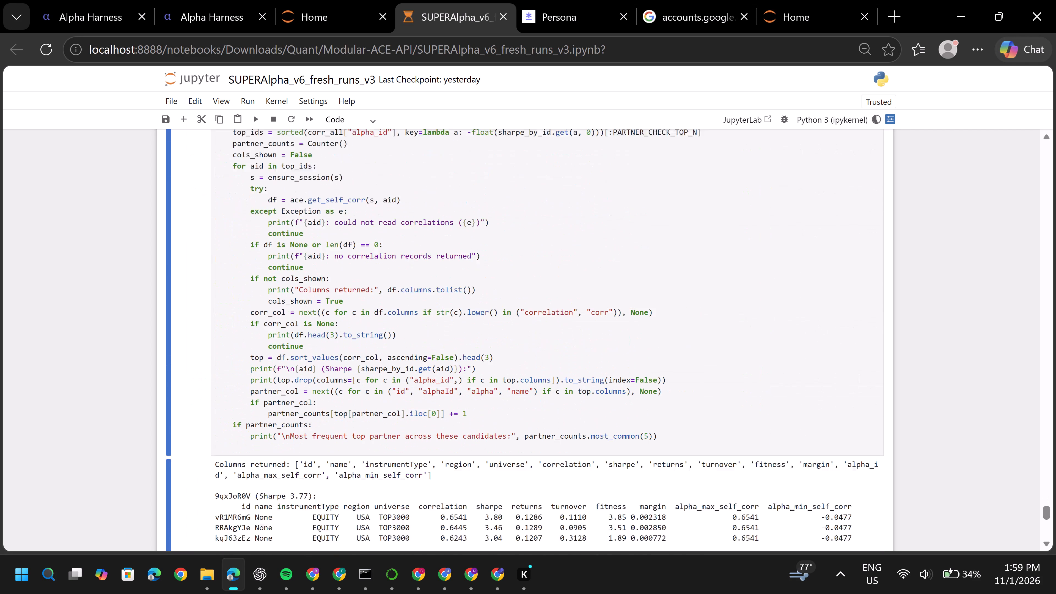
scroll(405, 360, down, 1)
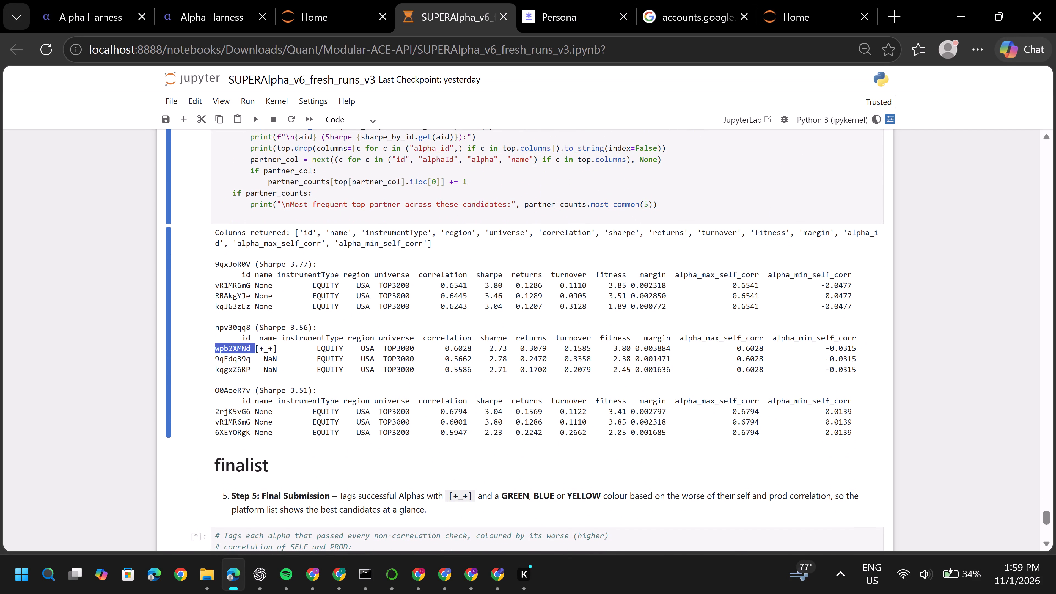
Copy the candidate alpha ID 9qxJoR0V from the notebook's correlation partner output.
click(236, 284)
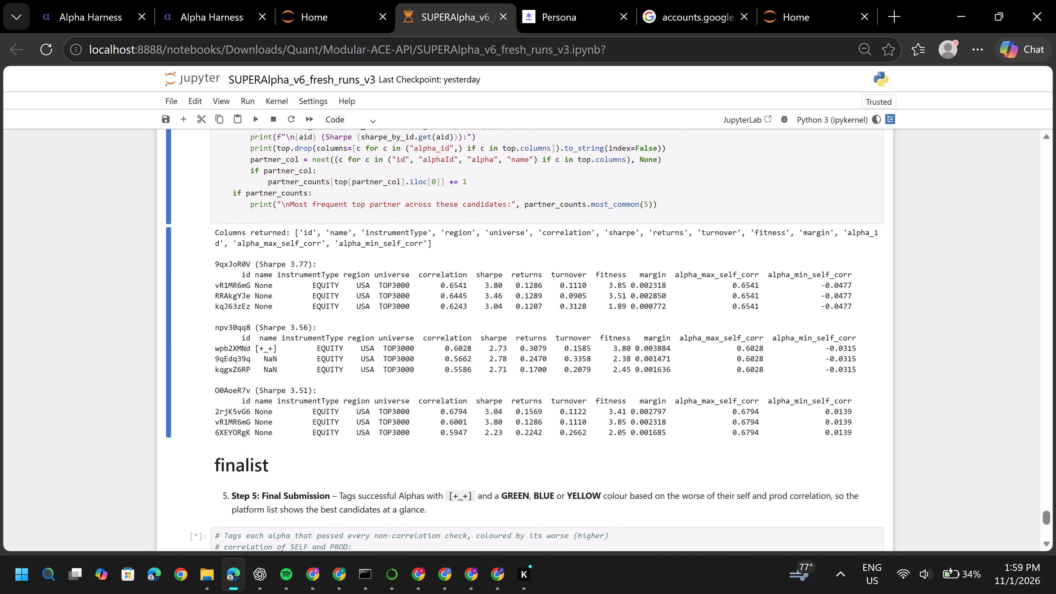
double_click(235, 265)
key(ctrl+c)
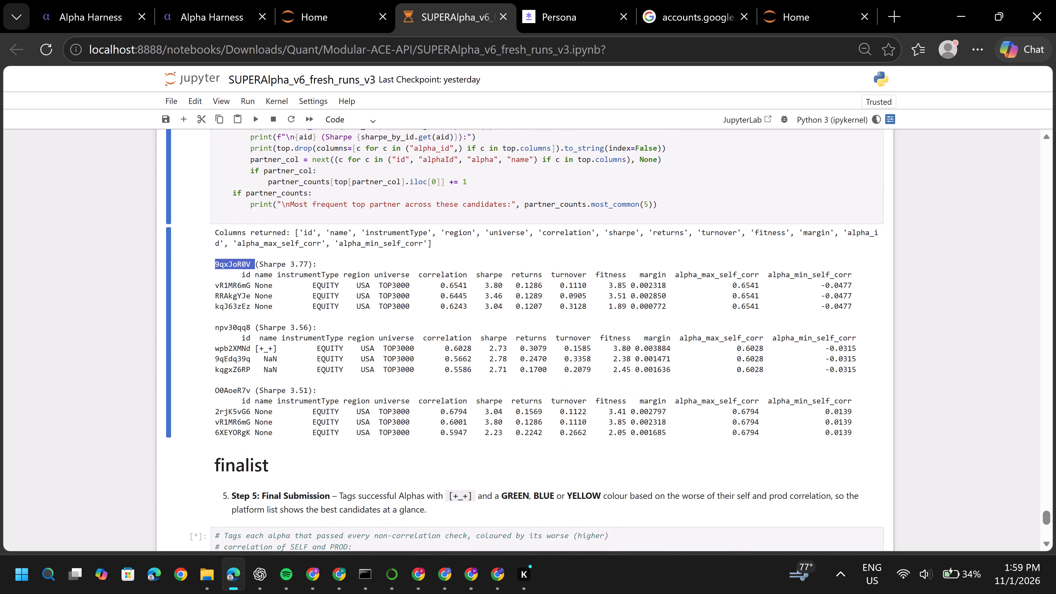
key(ctrl+c)
Return to the unsubmitted alphas in Chrome and search the Super alphas for ID 9qxJoR0V instead of wpb2XMNd.
click(327, 567)
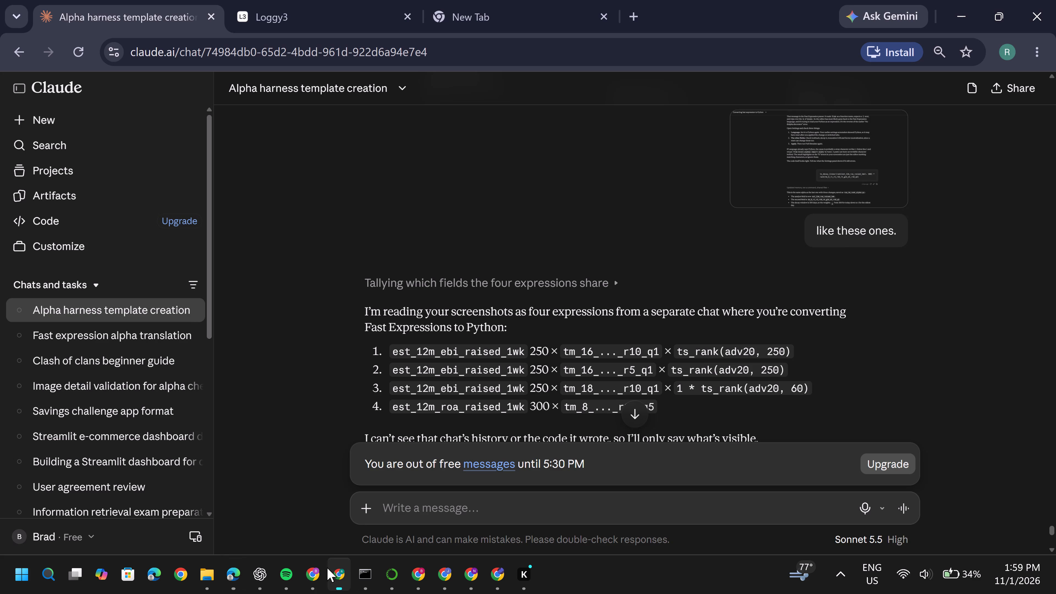
click(314, 571)
key(BackSpace)
key(BackSpace)
key(BackSpace)
key(BackSpace)
key(BackSpace)
key(BackSpace)
key(BackSpace)
key(BackSpace)
key(BackSpace)
key(BackSpace)
key(BackSpace)
key(BackSpace)
key(BackSpace)
key(BackSpace)
key(BackSpace)
key(BackSpace)
key(BackSpace)
key(BackSpace)
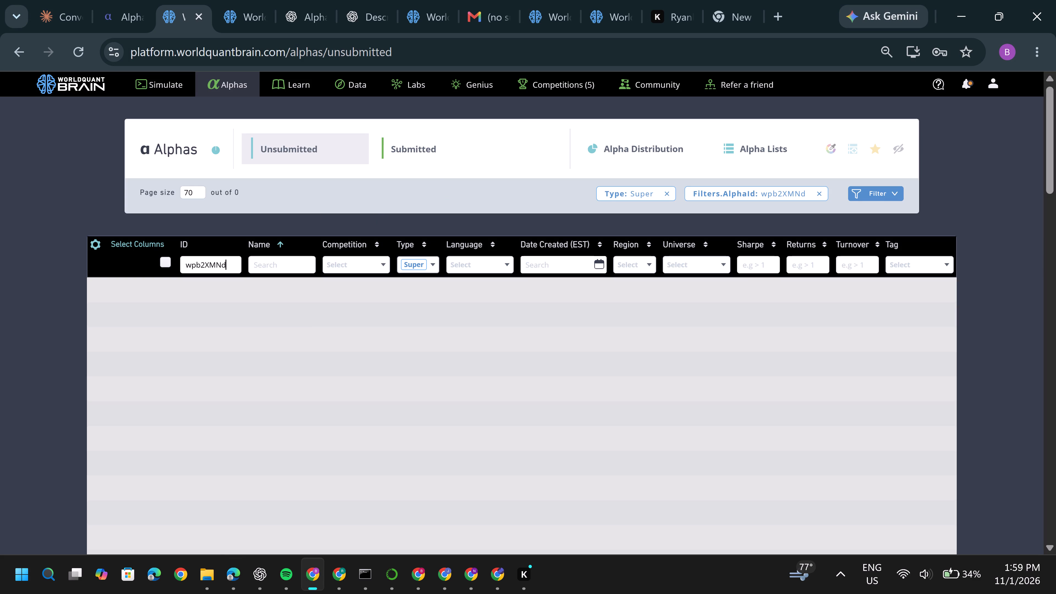
key(ctrl+v)
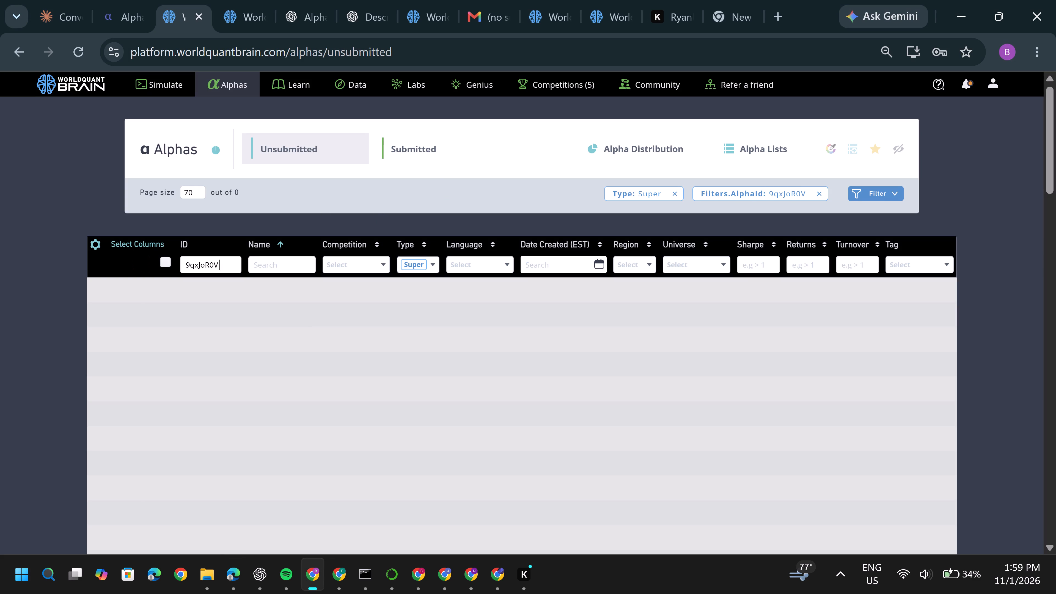
Clear the alpha ID filter from the unsubmitted Super alphas.
key(BackSpace)
key(BackSpace)
key(BackSpace)
key(BackSpace)
key(BackSpace)
key(BackSpace)
key(BackSpace)
key(BackSpace)
key(BackSpace)
key(BackSpace)
key(BackSpace)
key(BackSpace)
key(BackSpace)
key(BackSpace)
key(BackSpace)
key(BackSpace)
key(BackSpace)
key(Return)
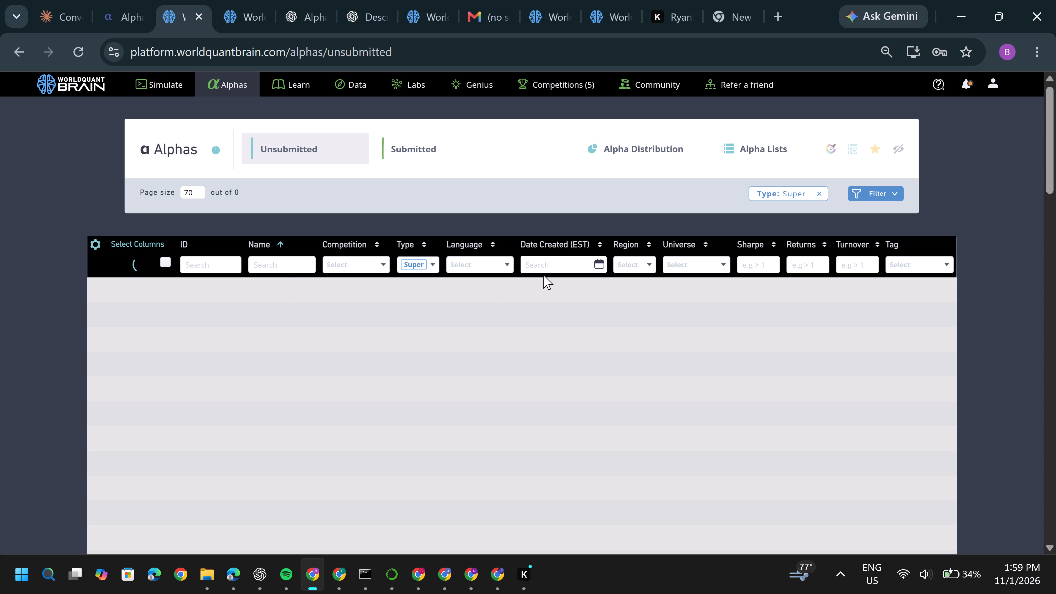
Filter the Super alphas by Date Created from 10/31/2026 to 11/01/2026.
click(602, 265)
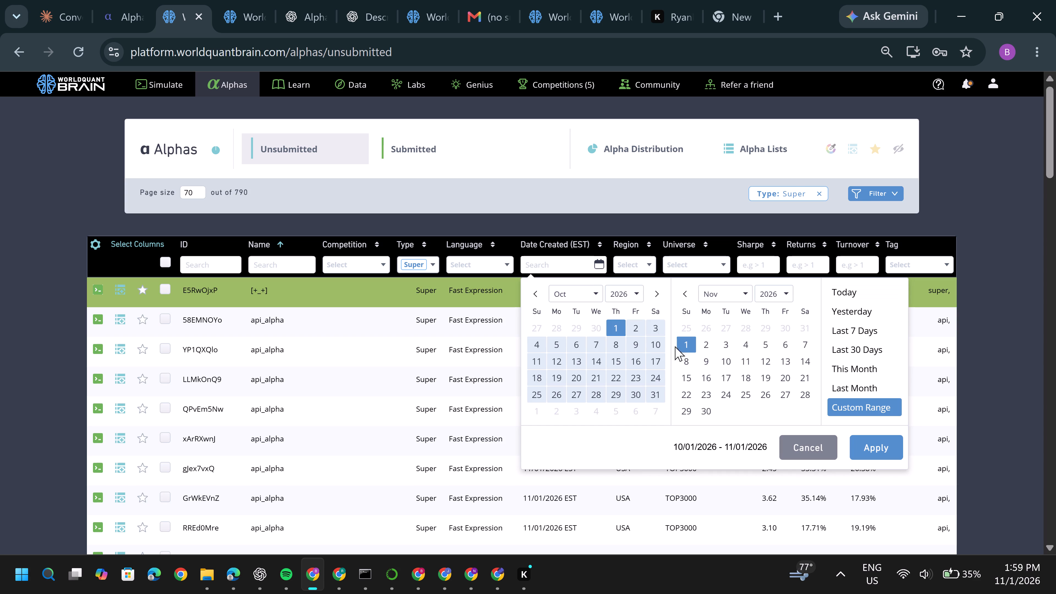
click(654, 399)
click(688, 340)
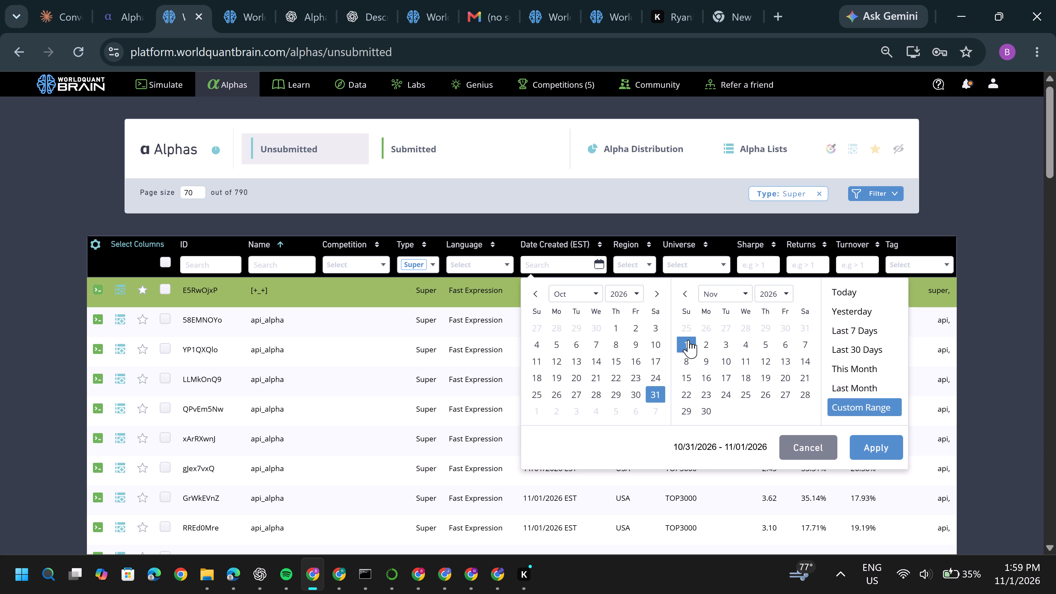
click(864, 460)
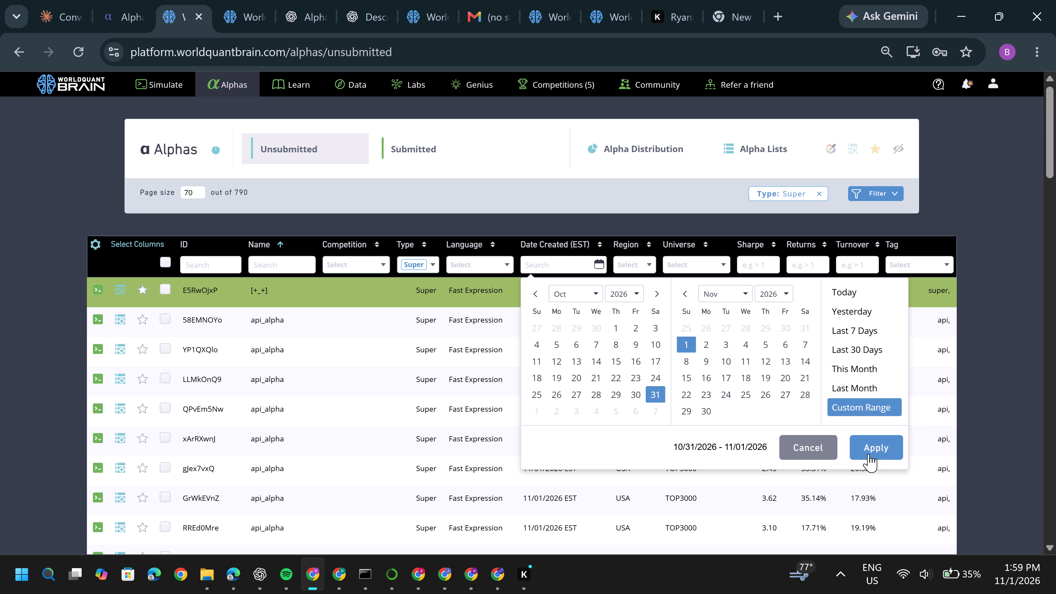
click(871, 453)
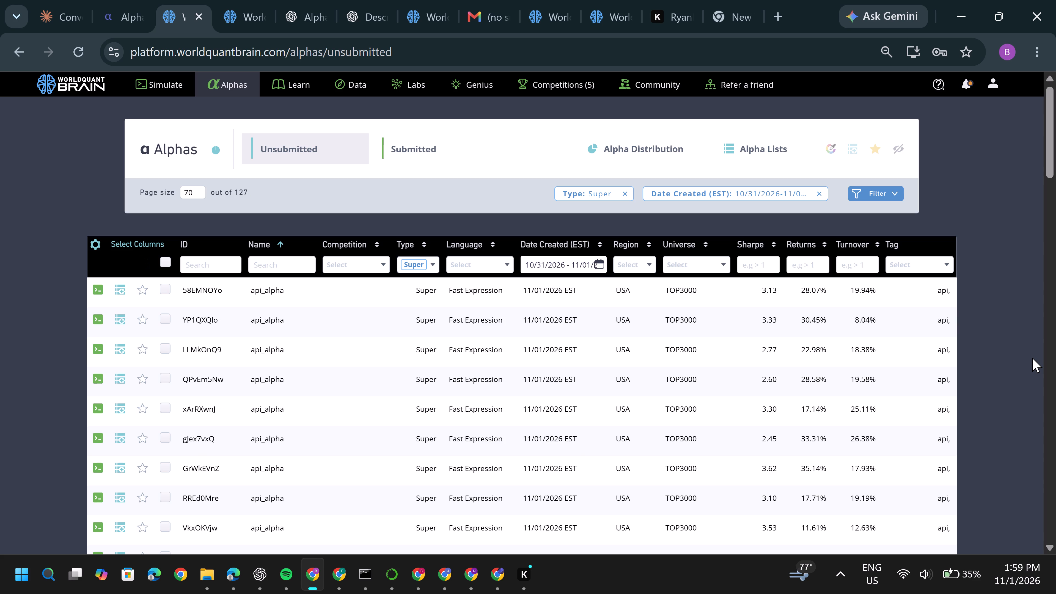
Look over the date-filtered Super alphas, open the details of alpha 58EMNOYo and show its test period.
scroll(572, 450, down, 4)
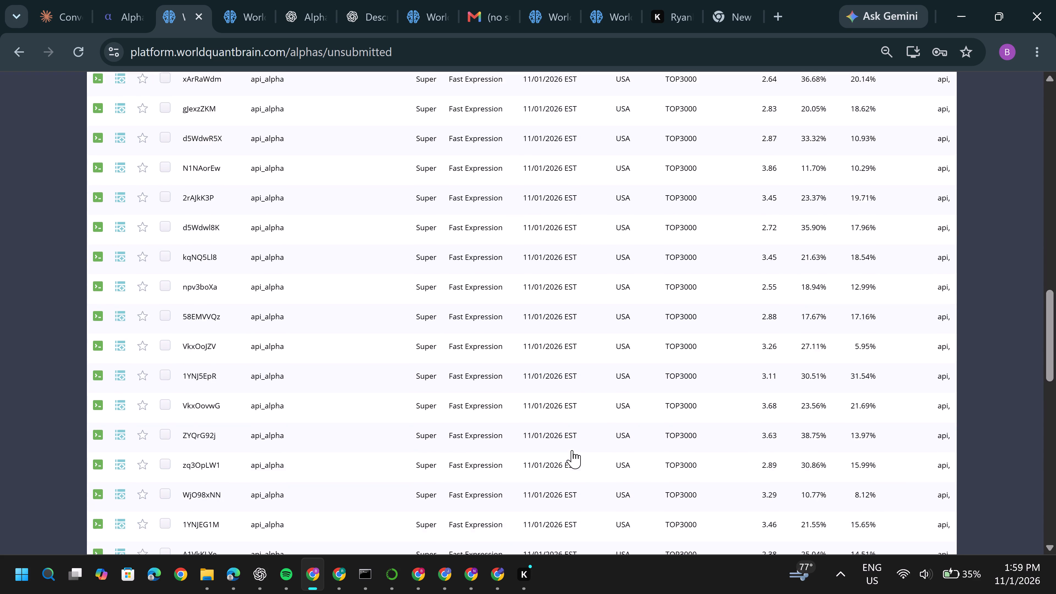
scroll(572, 450, down, 5)
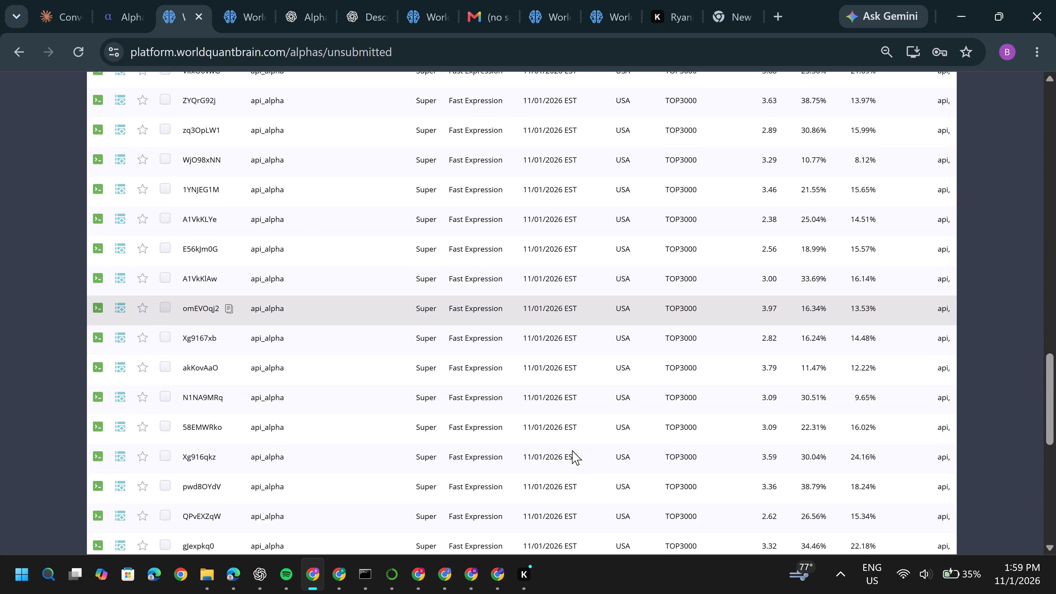
scroll(572, 450, down, 3)
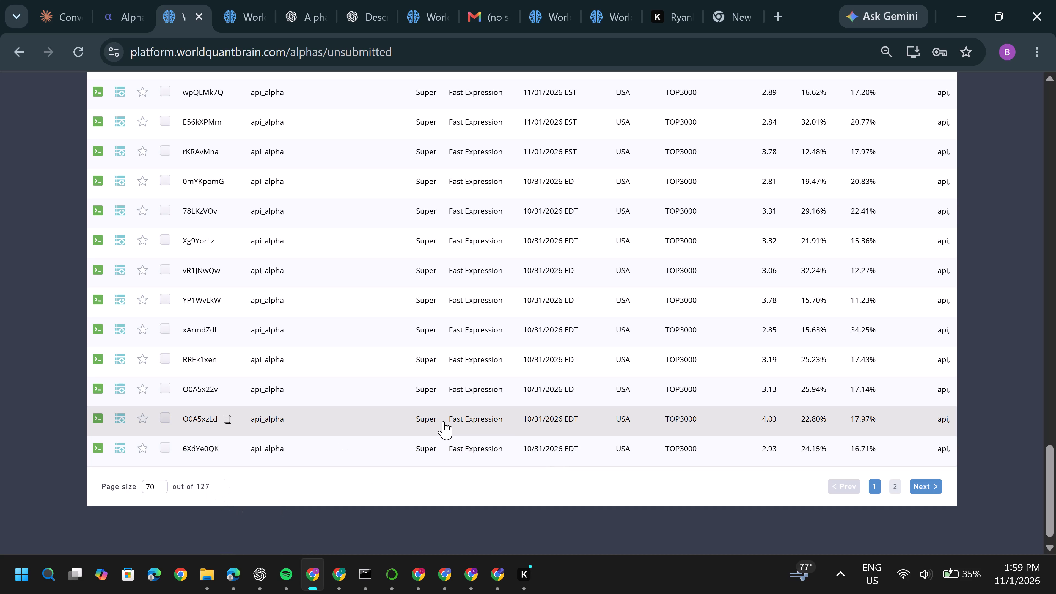
scroll(443, 421, up, 10)
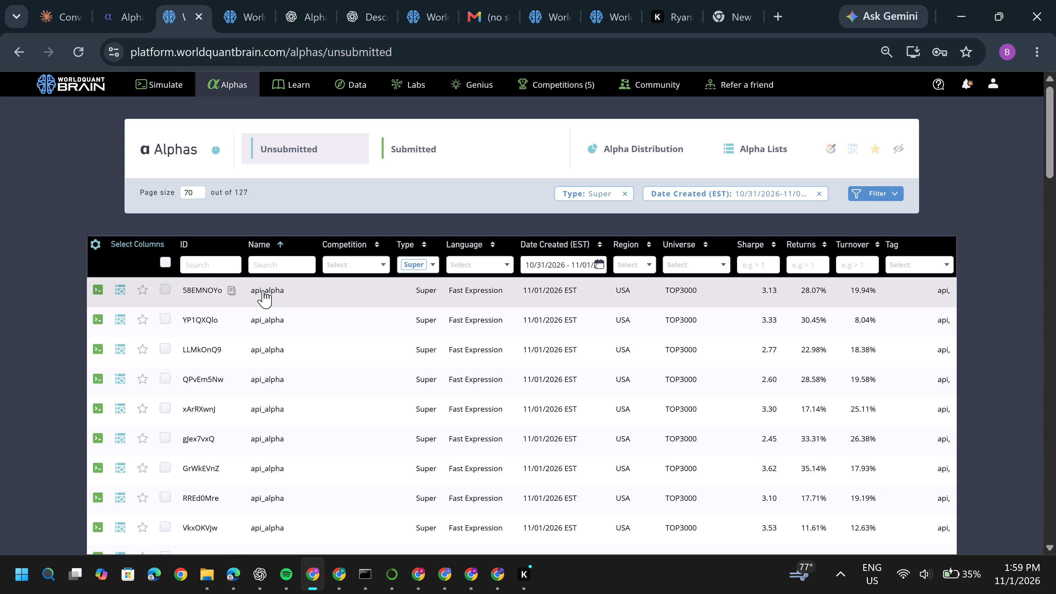
click(263, 290)
scroll(524, 332, down, 2)
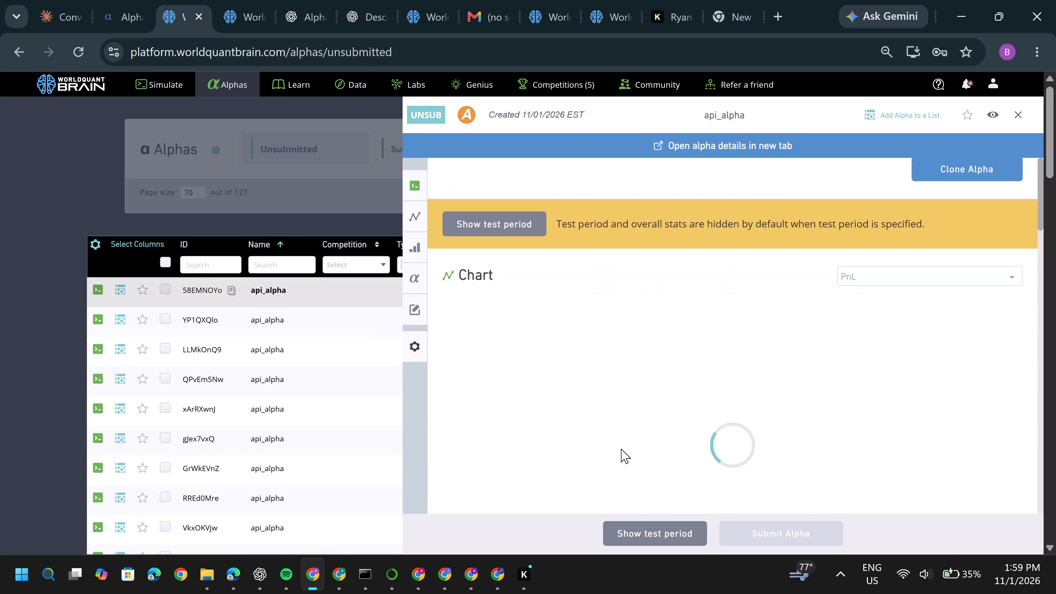
click(642, 533)
Run the Prod Correlation and Self Correlation checks for alpha 58EMNOYo.
scroll(635, 407, down, 7)
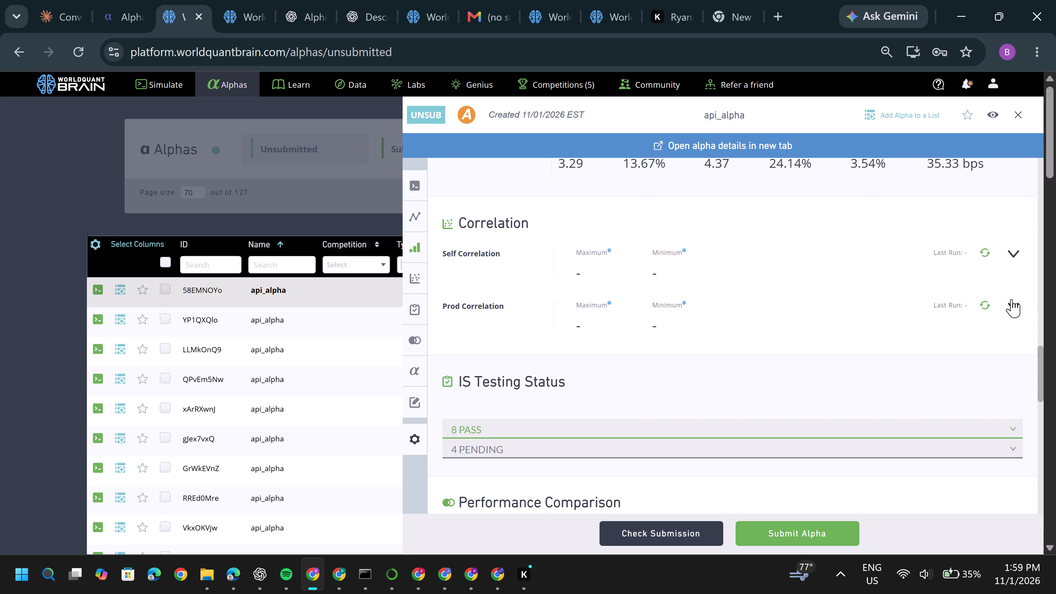
click(987, 306)
click(987, 255)
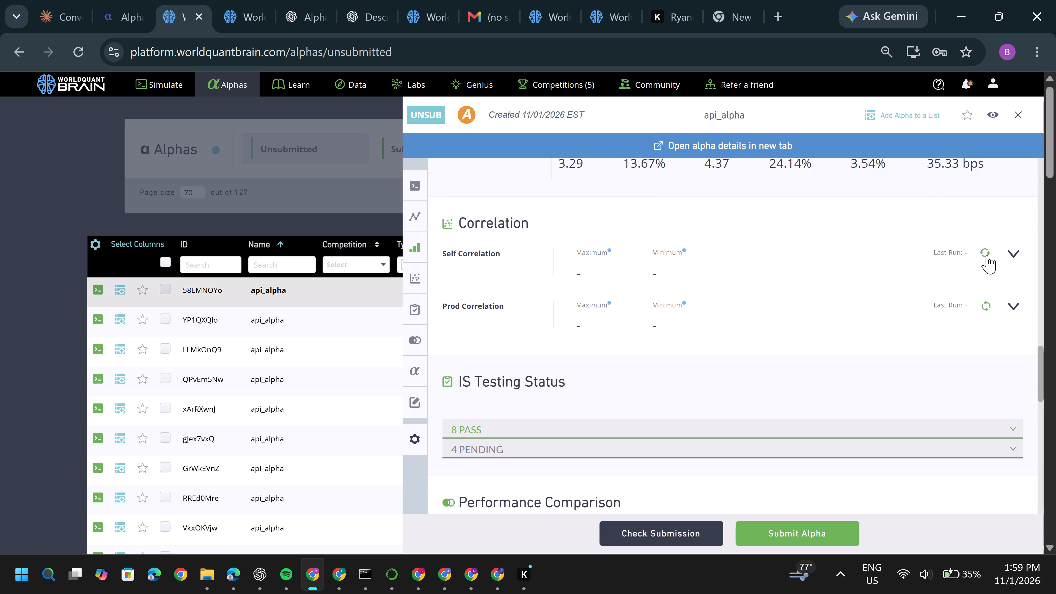
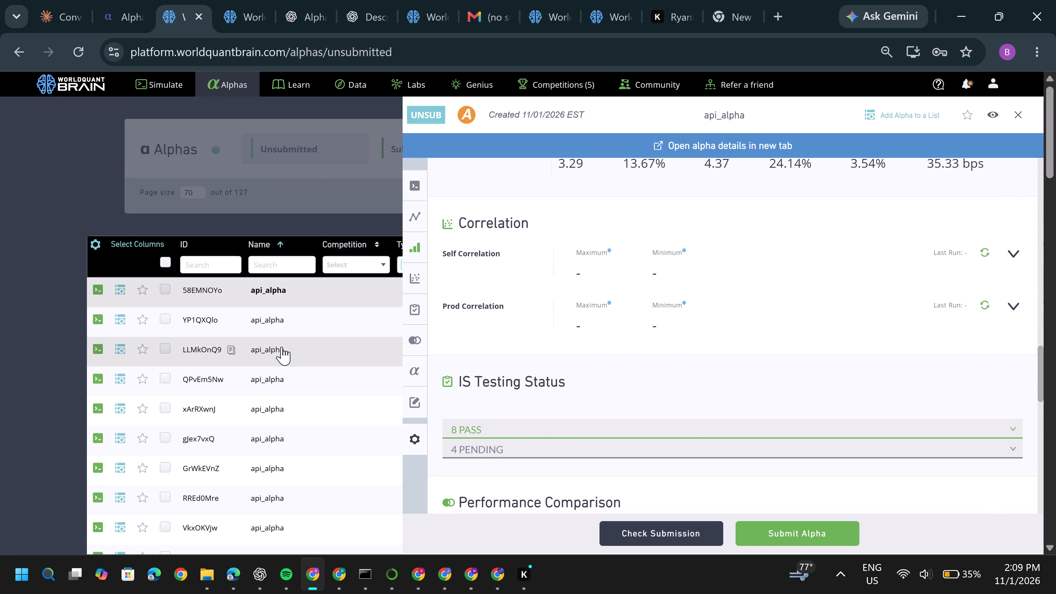
Open the details of alpha LLMkOnQ9 and show its test period.
click(282, 347)
scroll(678, 282, up, 4)
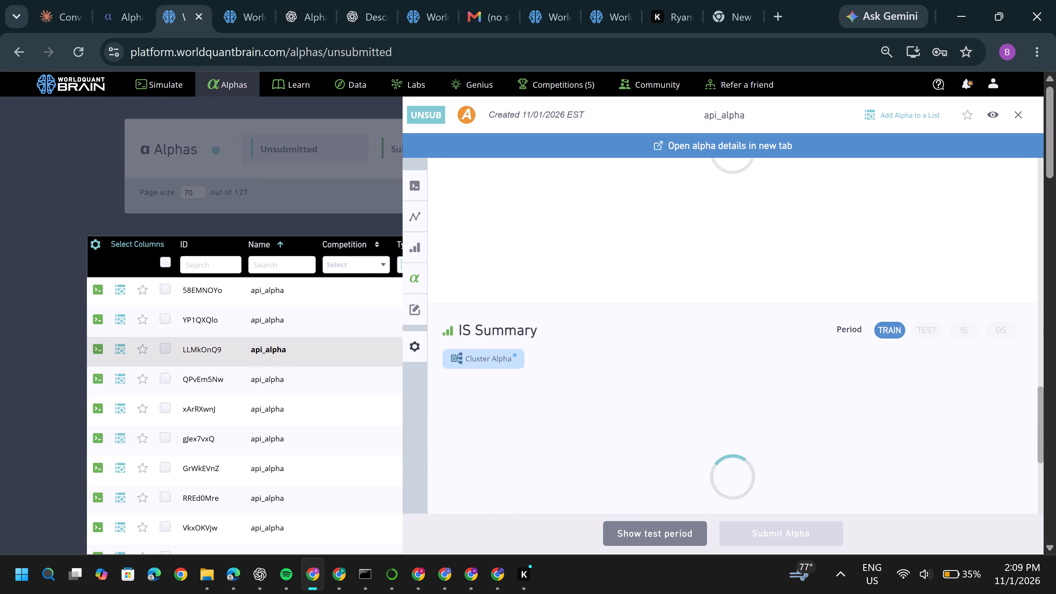
click(667, 544)
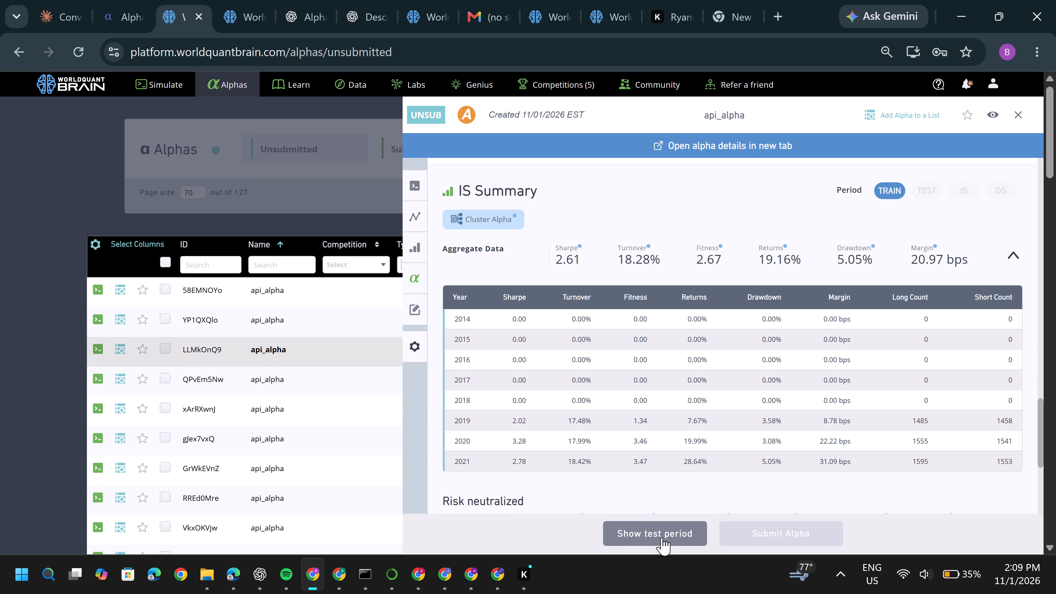
Run the submission check for alpha LLMkOnQ9 and view its Correlation and IS Testing Status sections.
scroll(719, 469, down, 5)
scroll(651, 448, down, 2)
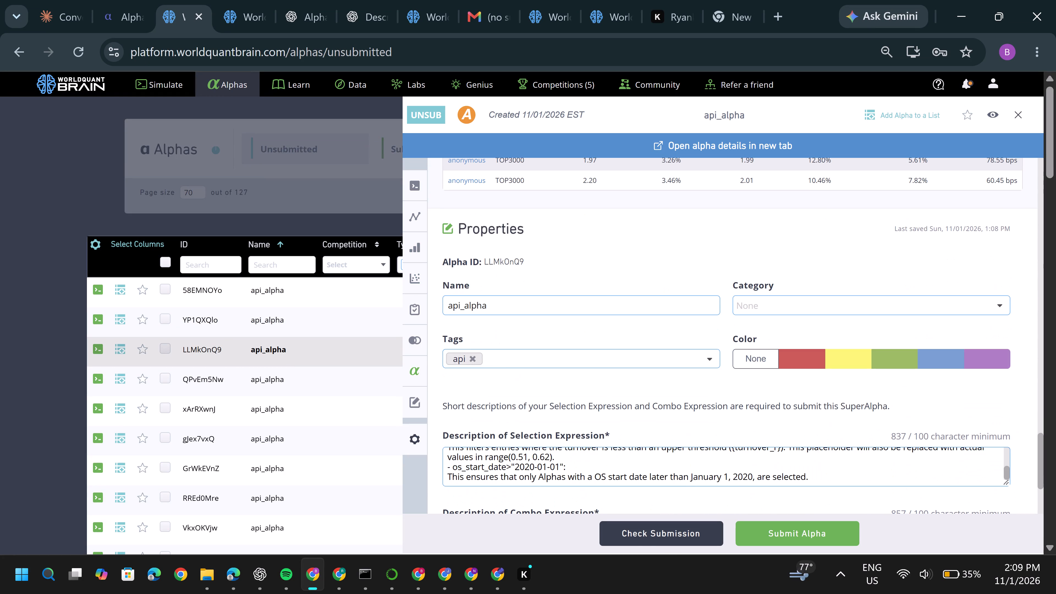
click(641, 535)
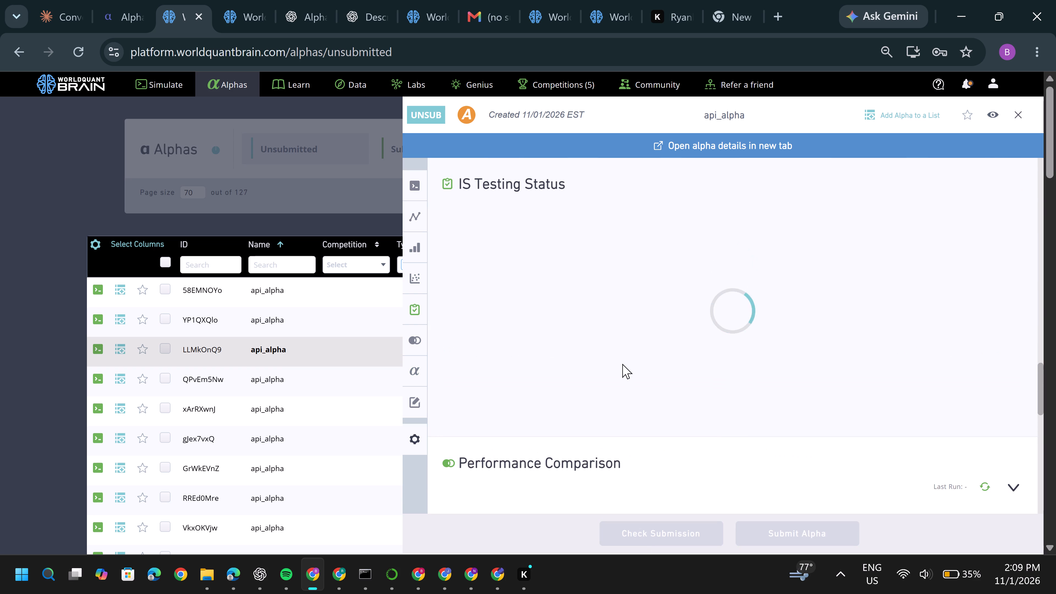
scroll(622, 364, up, 4)
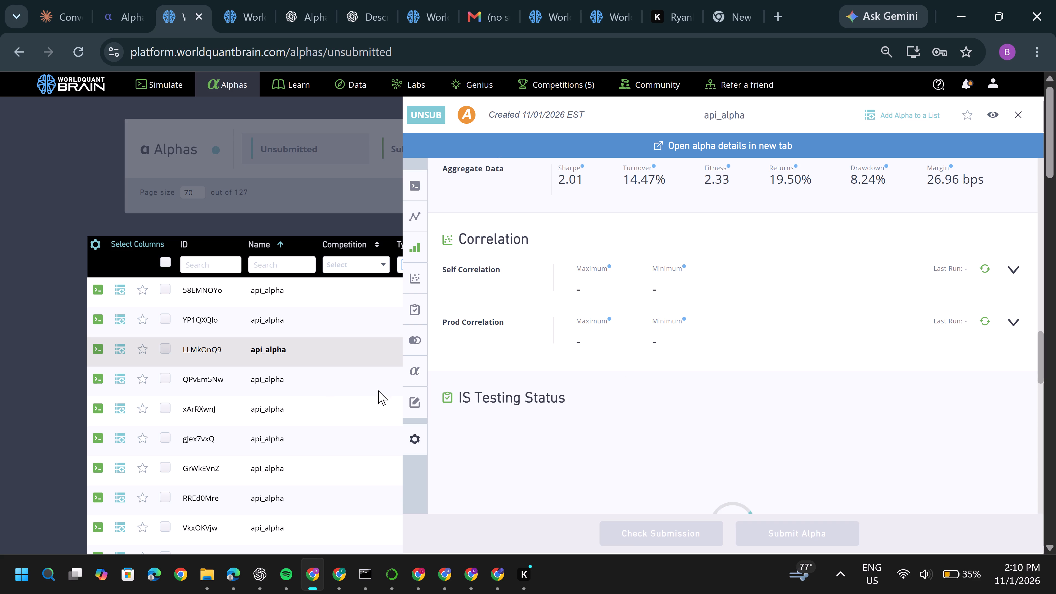
Look through the remaining date-filtered Super alphas down to the end of the page and close the details of alpha LLMkOnQ9.
scroll(326, 398, down, 5)
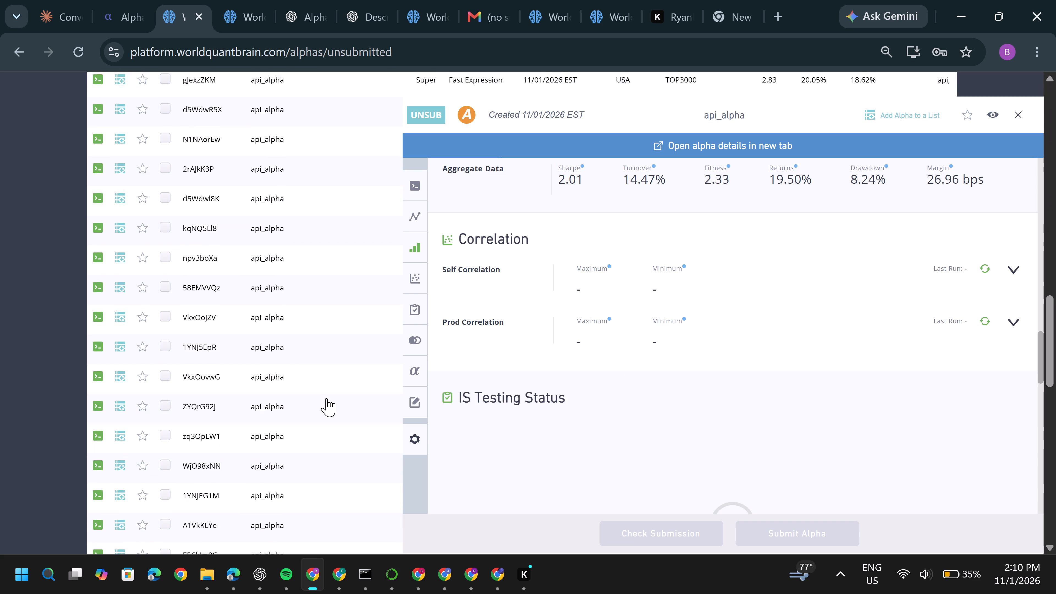
scroll(326, 398, down, 2)
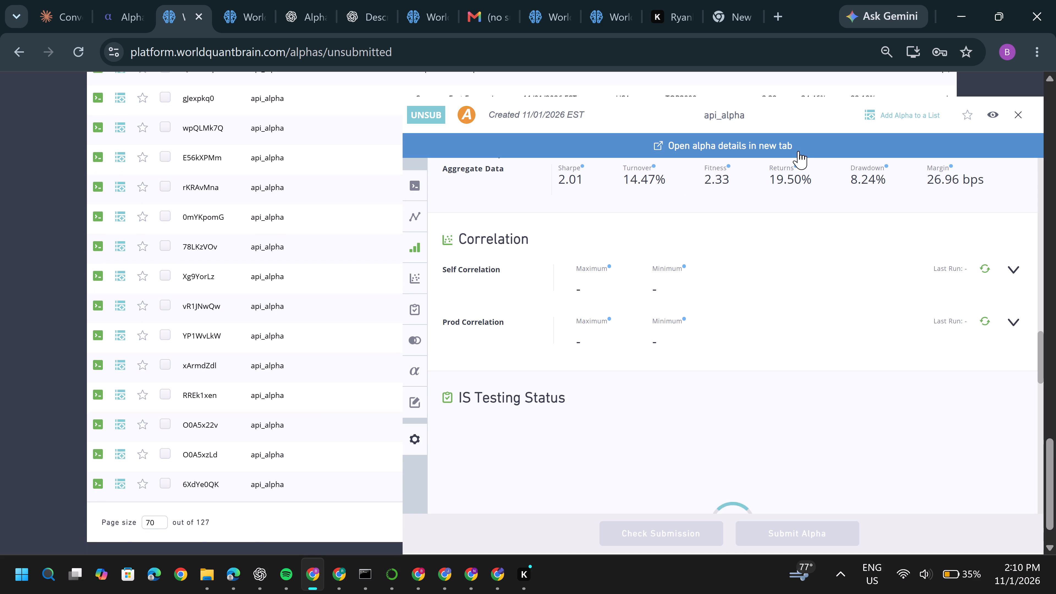
drag(801, 110, 448, 164)
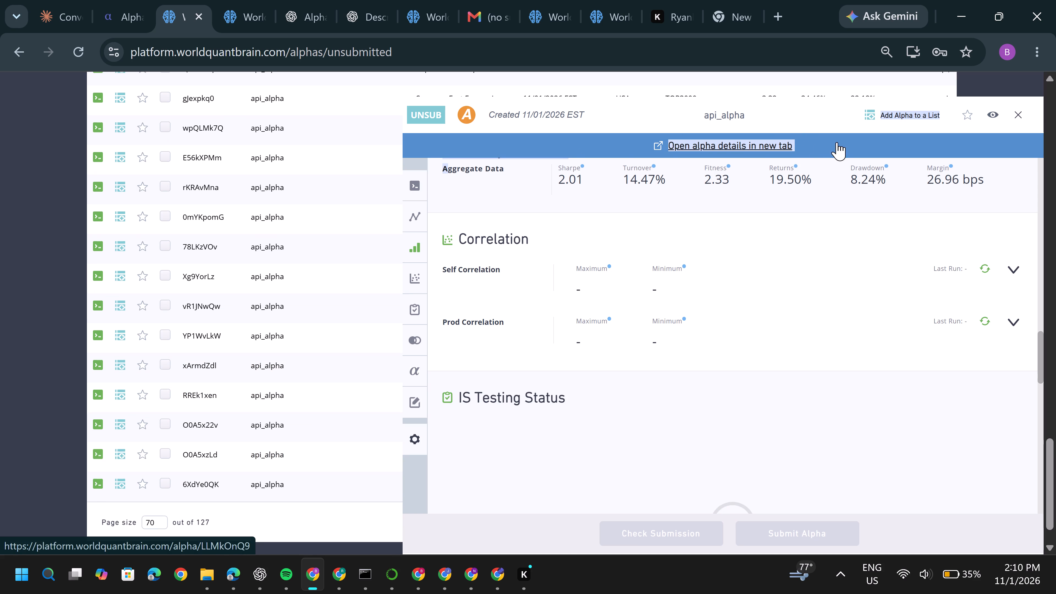
click(798, 113)
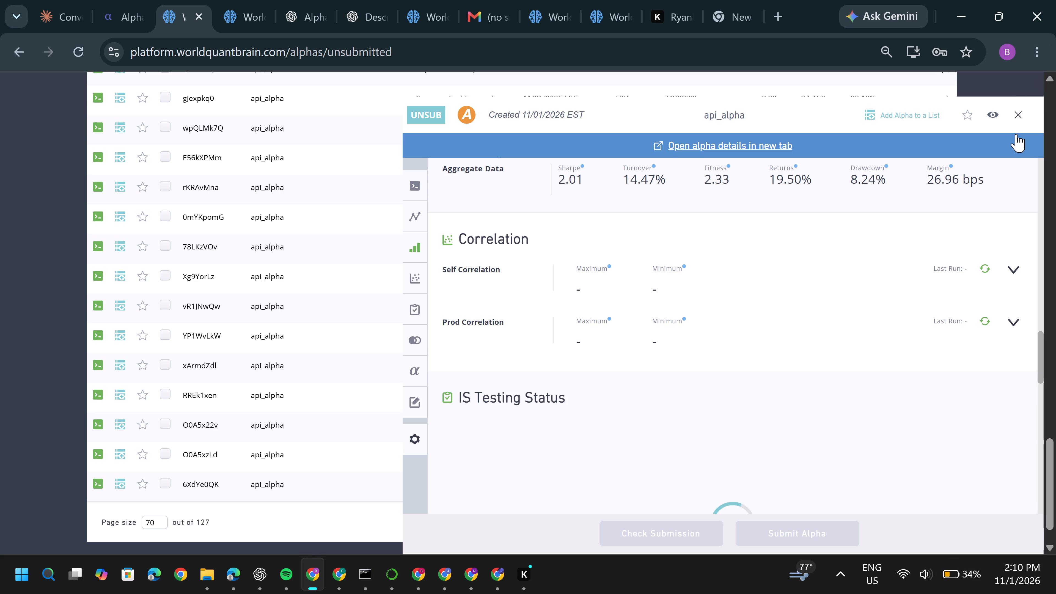
click(1021, 117)
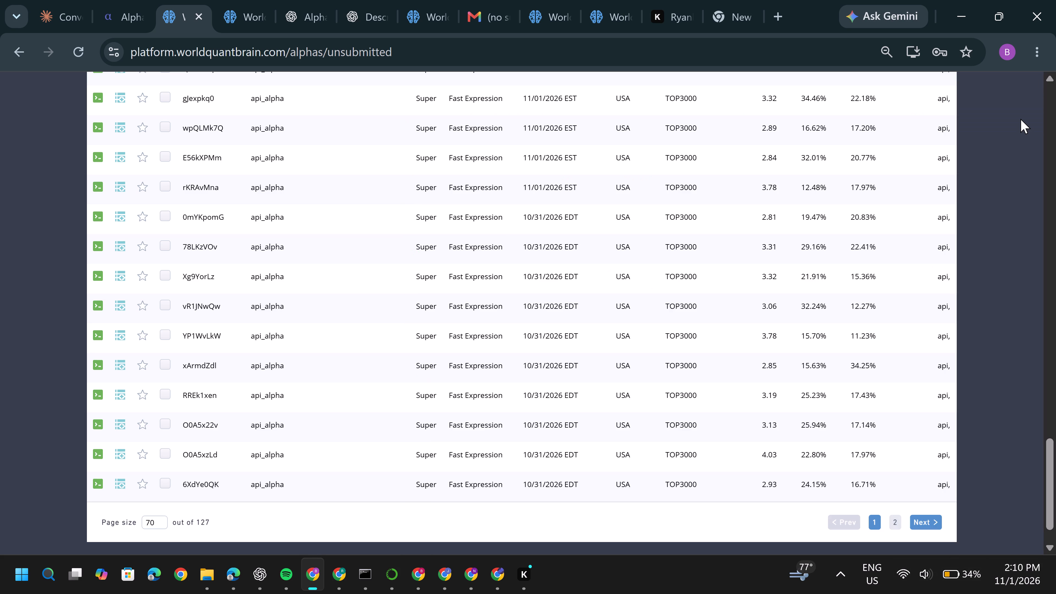
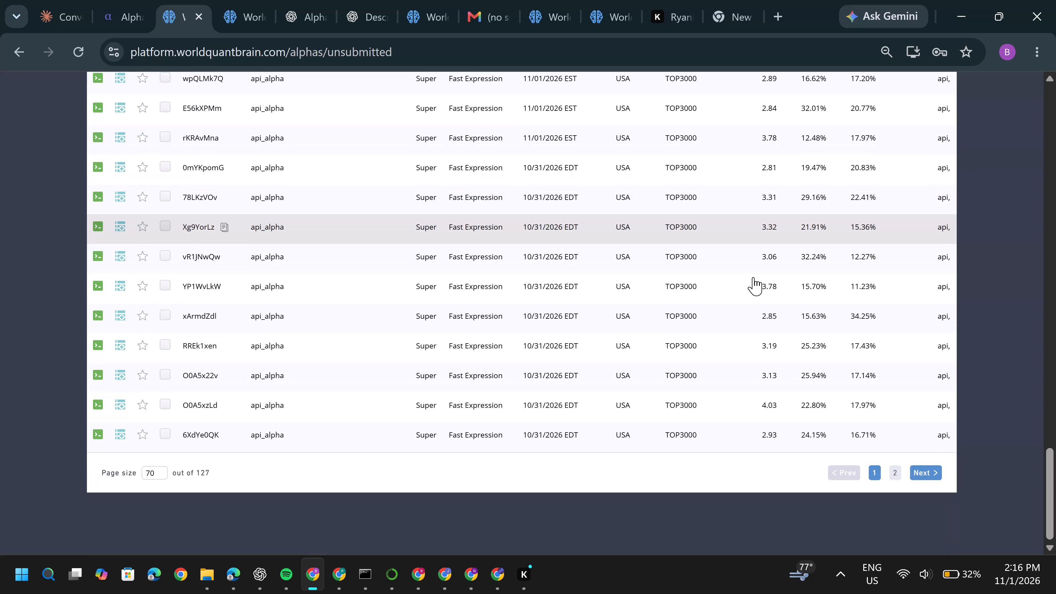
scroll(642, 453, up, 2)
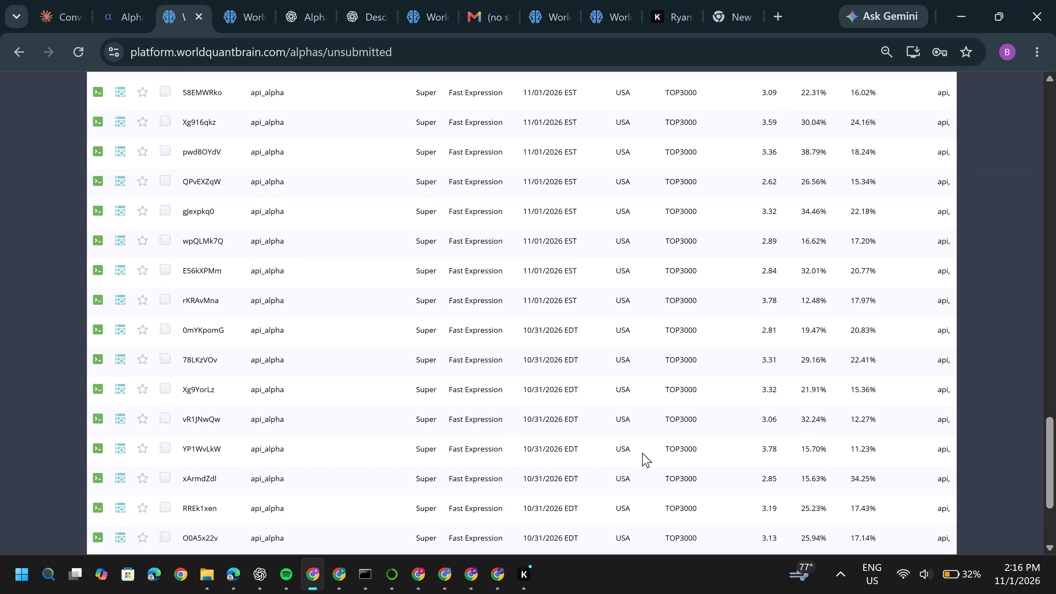
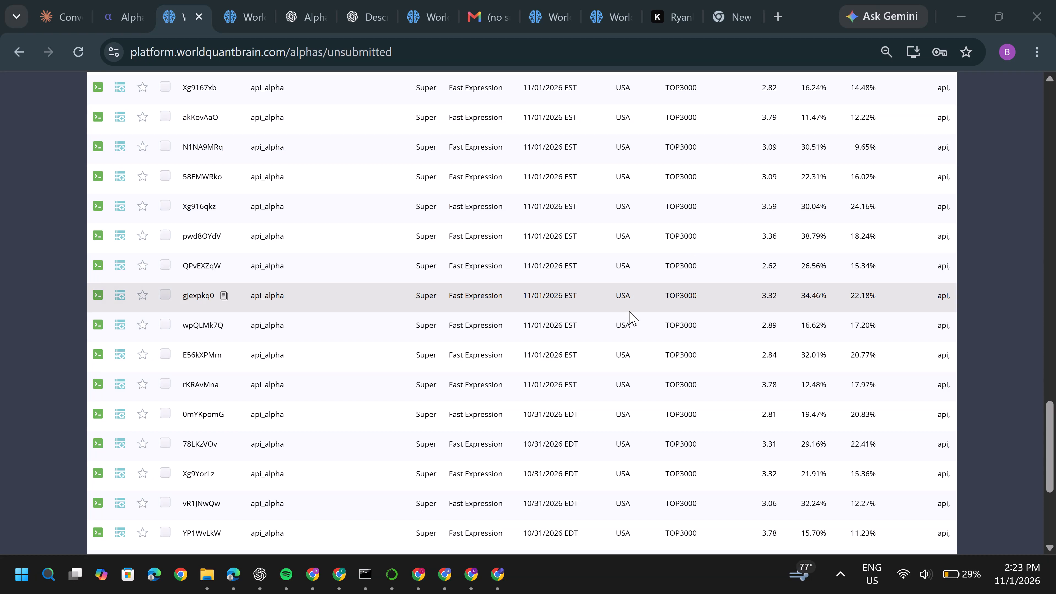
Review the unsubmitted Super alphas list against the candidates' self-correlation results in the SUPERAlpha_v6_fresh_runs_v3 notebook in Edge.
scroll(629, 311, down, 2)
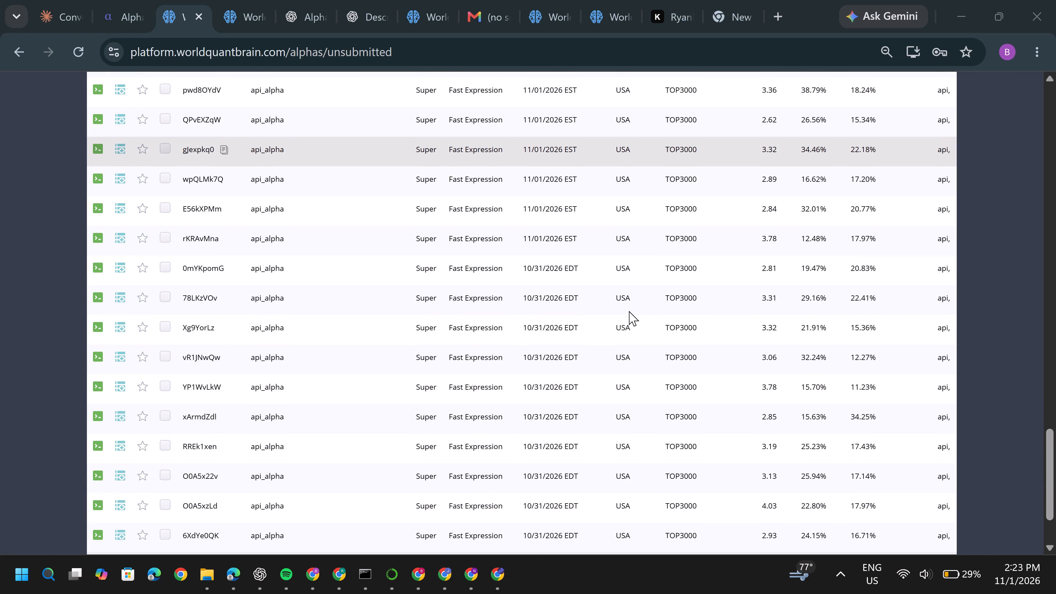
scroll(629, 311, down, 1)
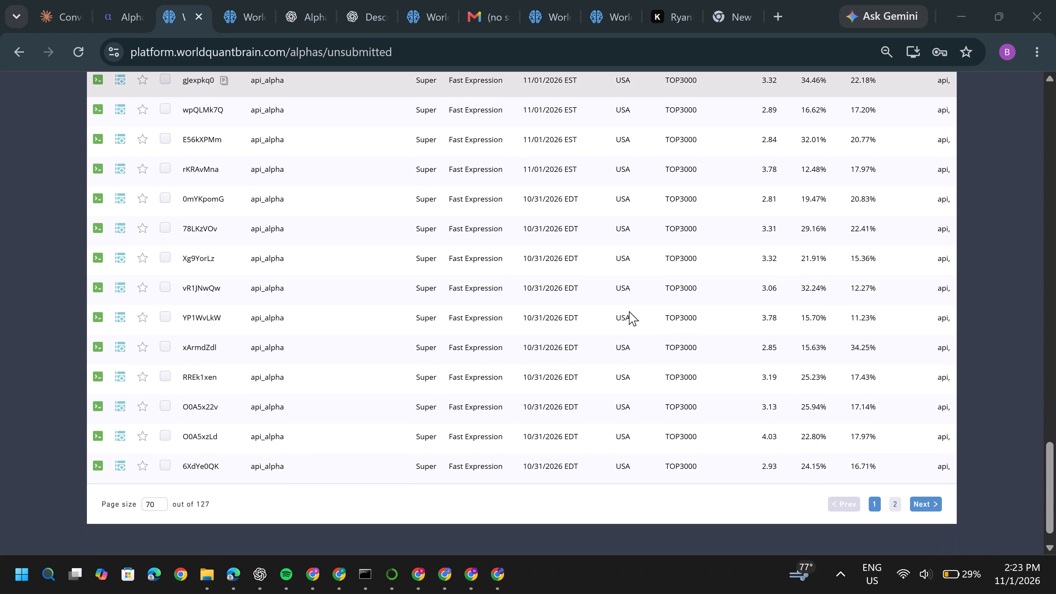
scroll(629, 311, up, 1)
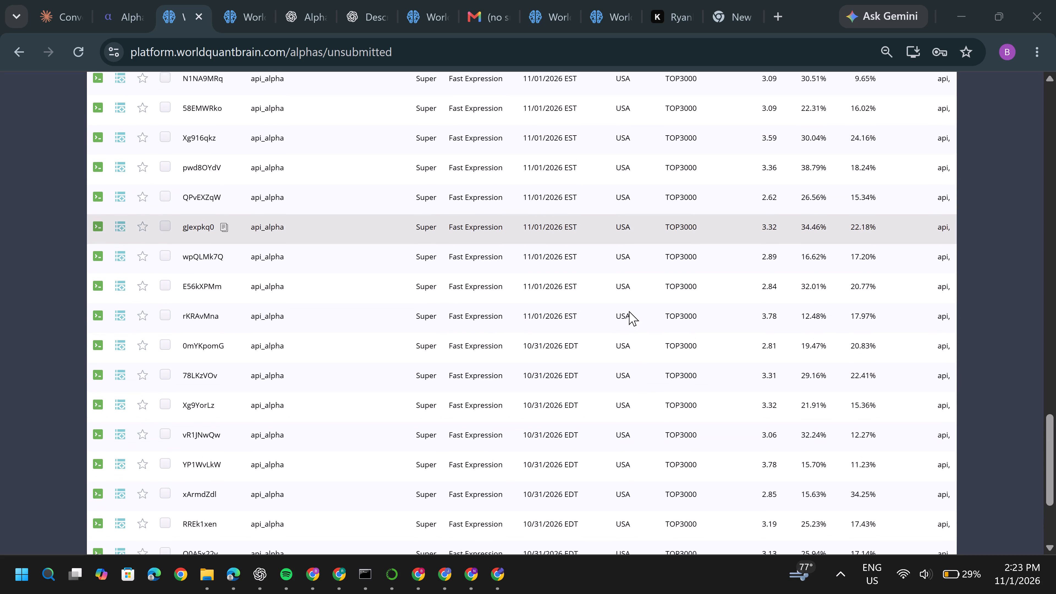
scroll(629, 311, up, 3)
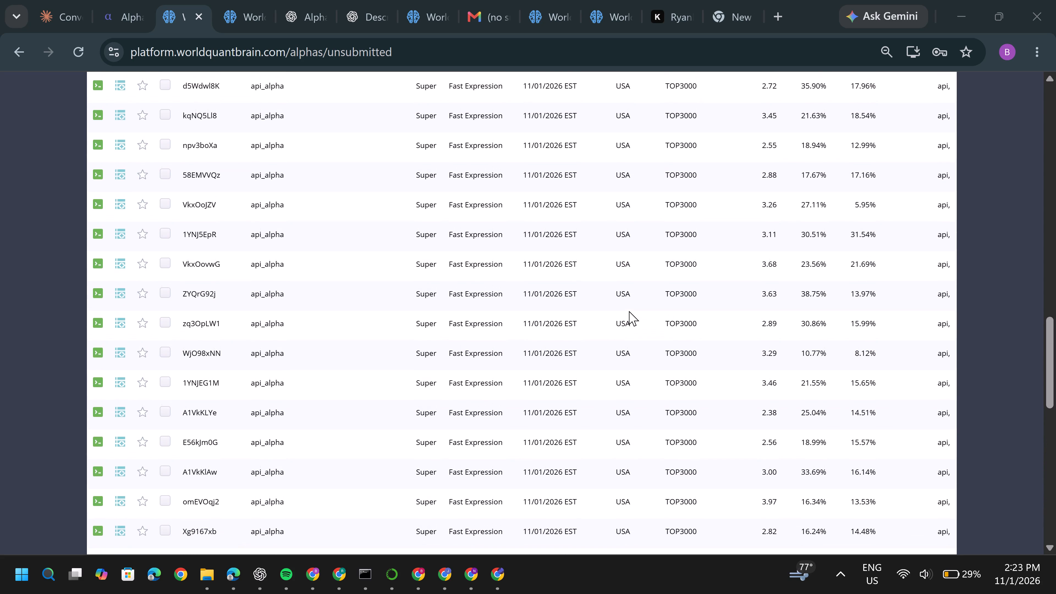
scroll(629, 311, up, 3)
click(234, 575)
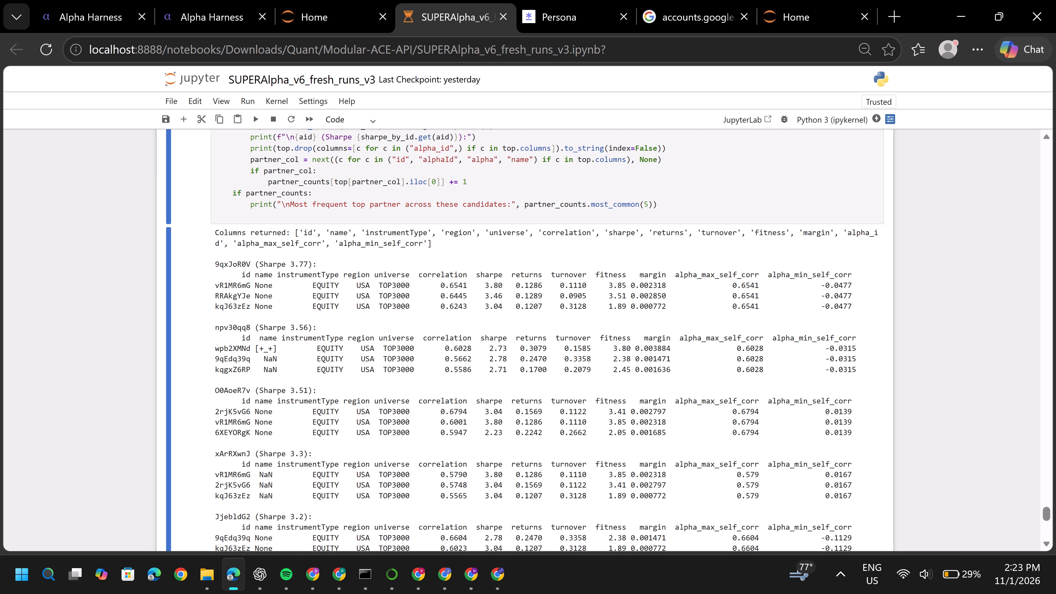
scroll(285, 379, down, 2)
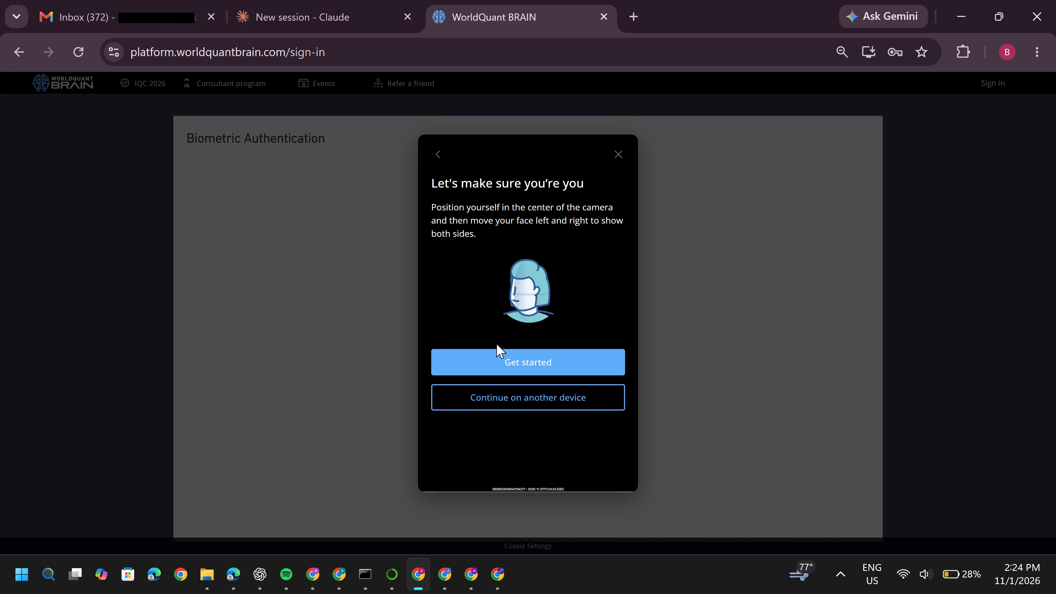
click(498, 350)
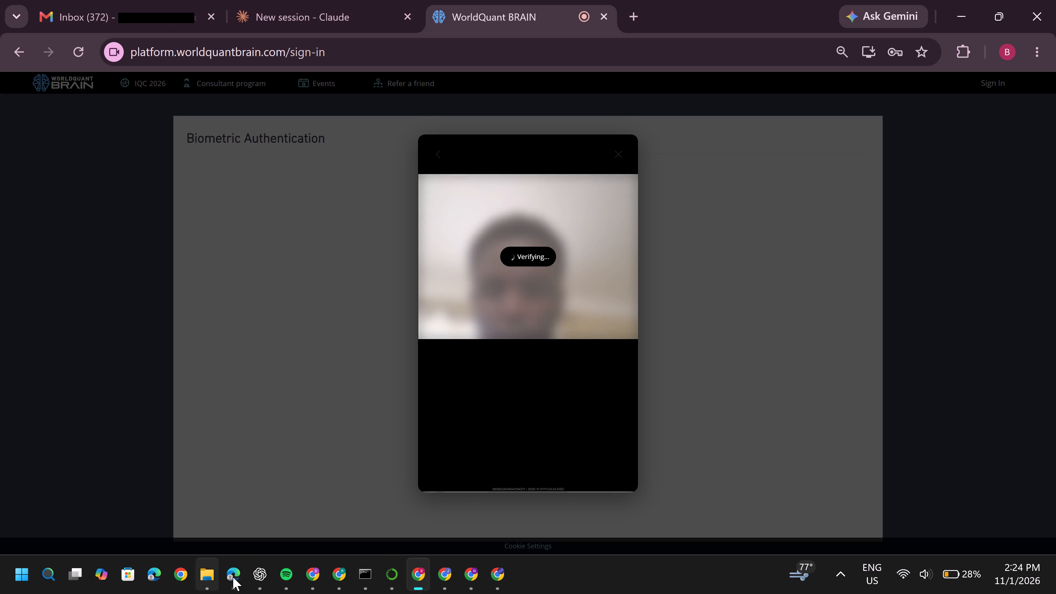
Copy alpha ID npv30qq8 from the Edge notebook output and search for it among the newly signed-in BRAIN session's unsubmitted alphas in Chrome.
click(240, 575)
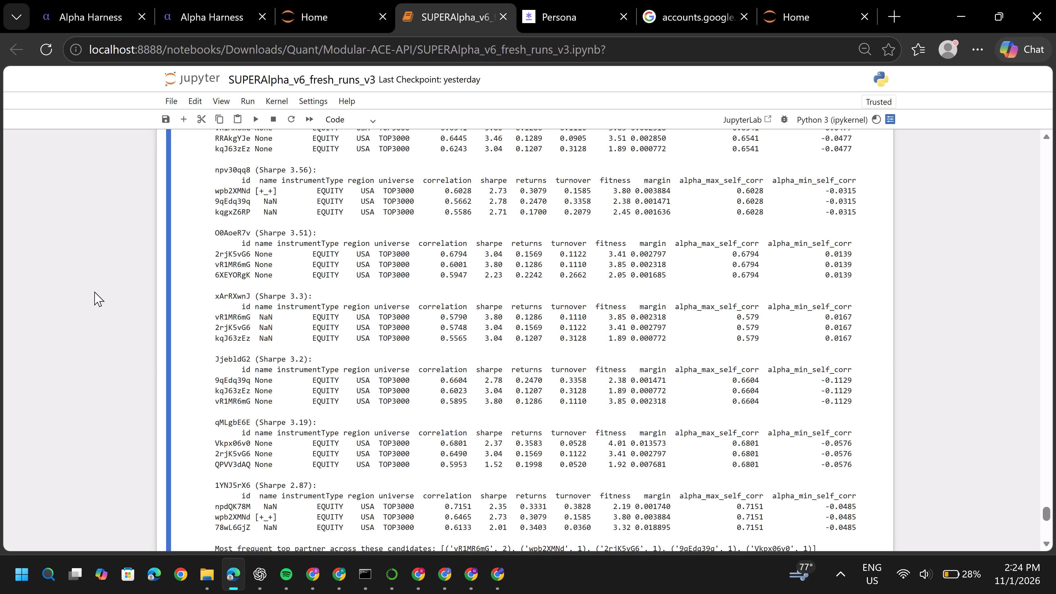
scroll(94, 291, up, 1)
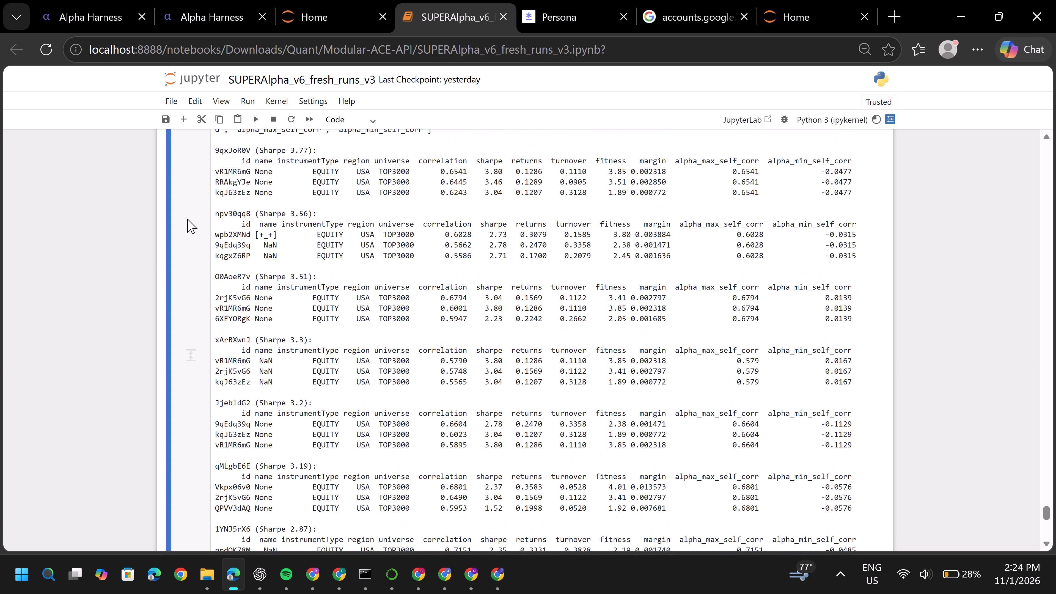
double_click(227, 212)
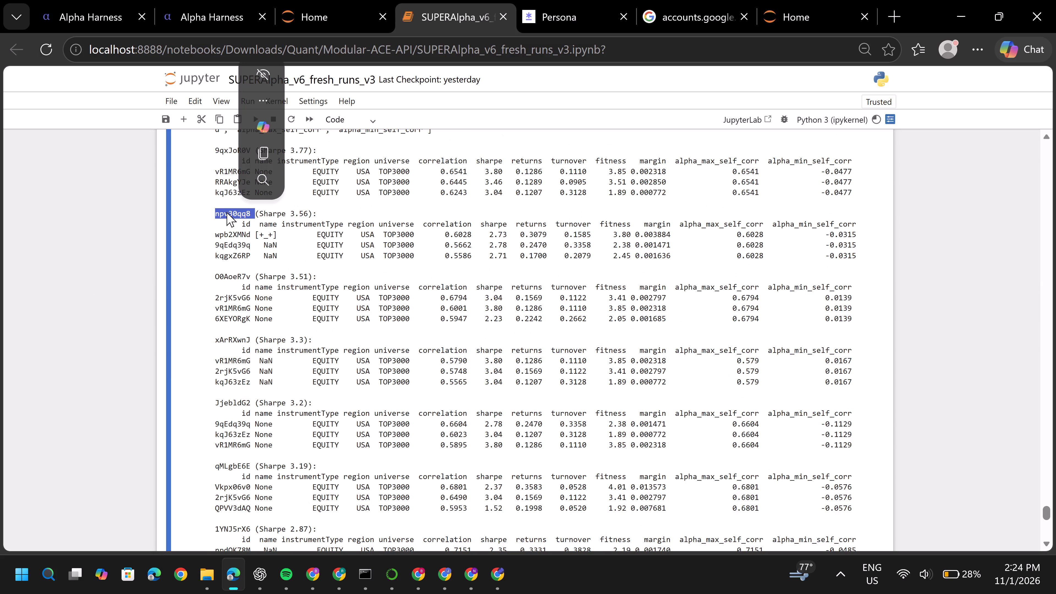
key(ctrl+c)
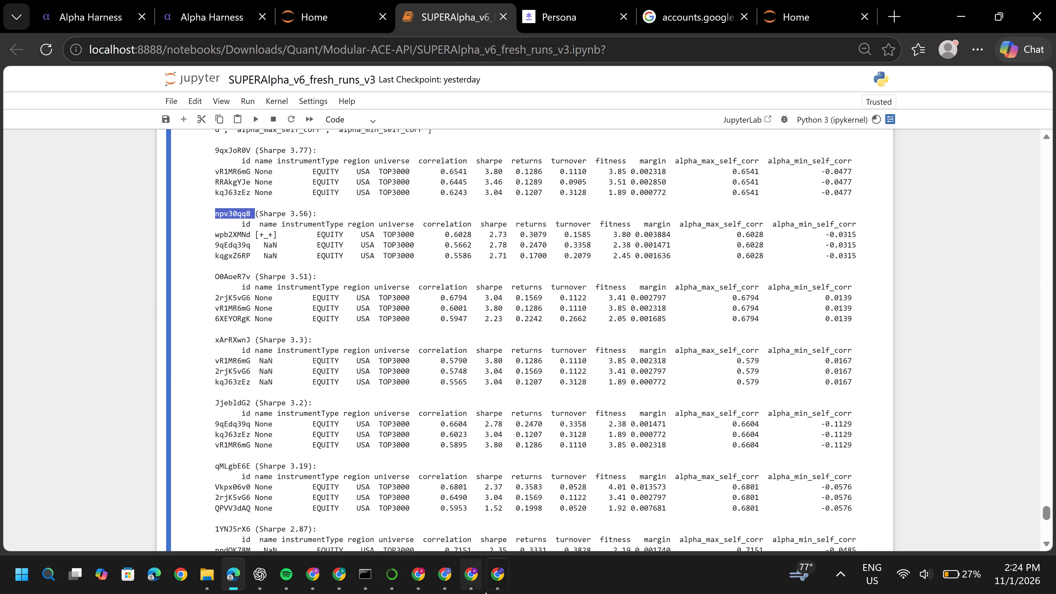
click(413, 582)
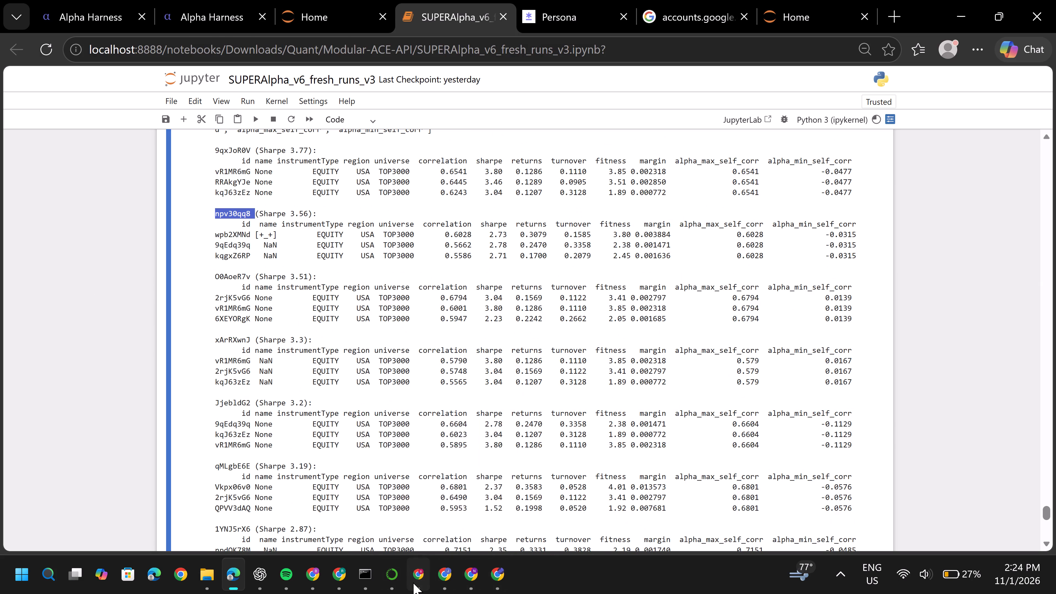
click(453, 390)
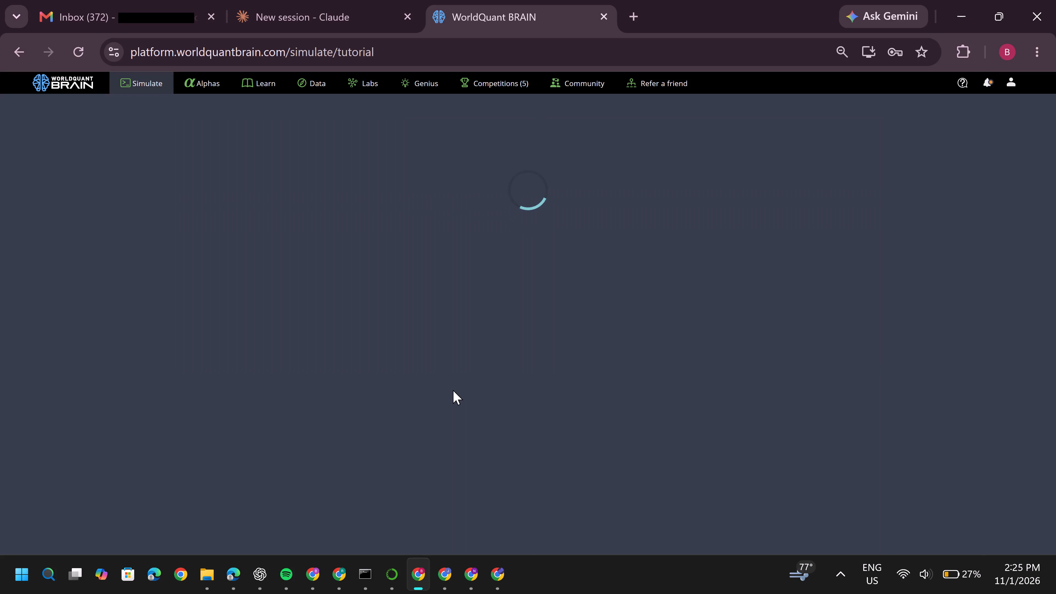
click(213, 84)
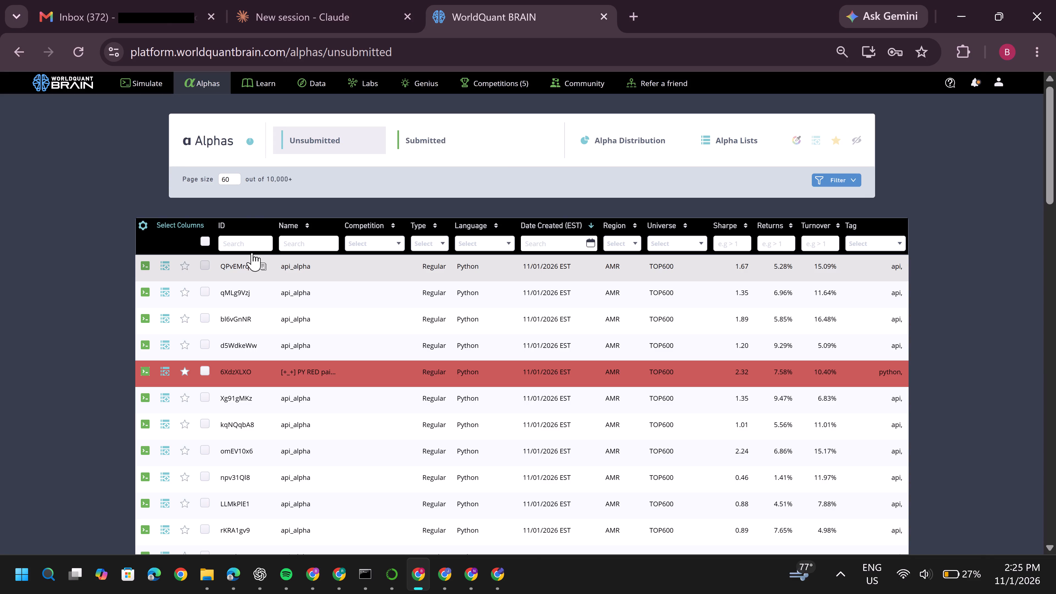
click(242, 238)
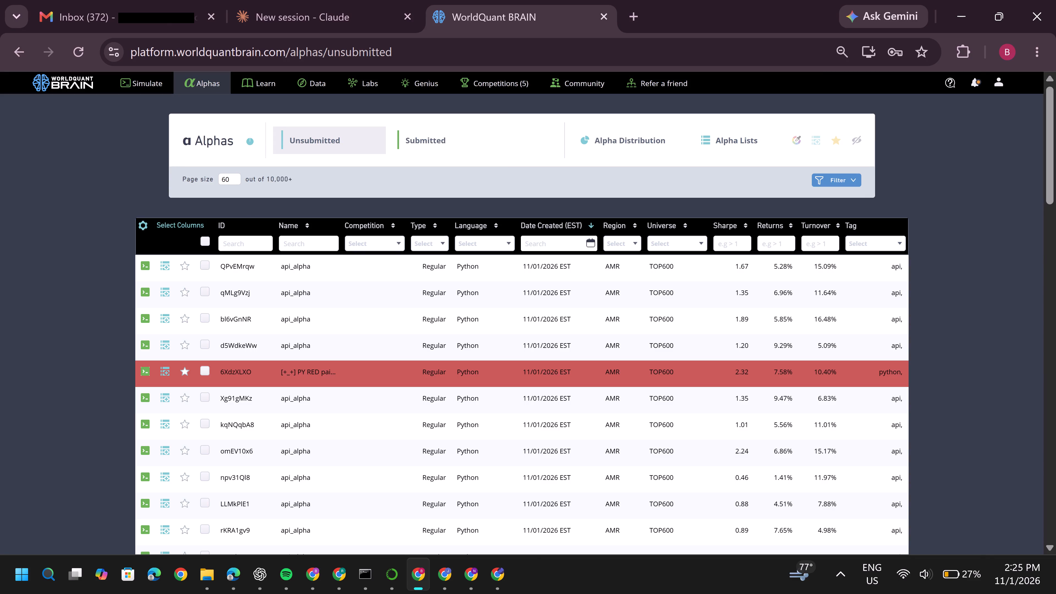
key(ctrl+v)
key(BackSpace)
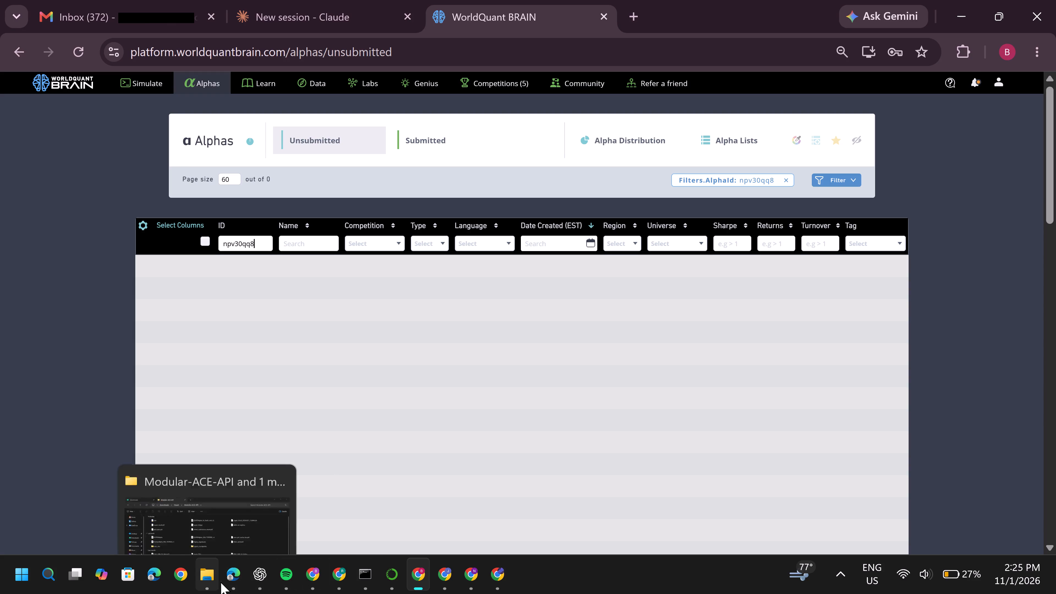
Copy partner ID wpb2XMNd from the npv30qq8 results in the Edge notebook and search the same unsubmitted alphas list in Chrome for it.
click(227, 576)
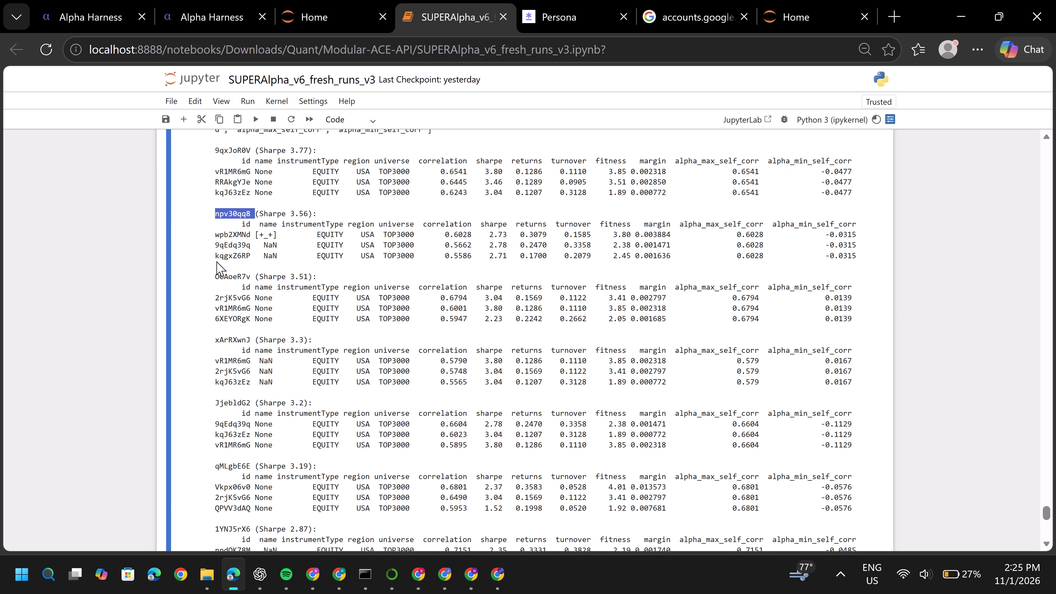
double_click(226, 232)
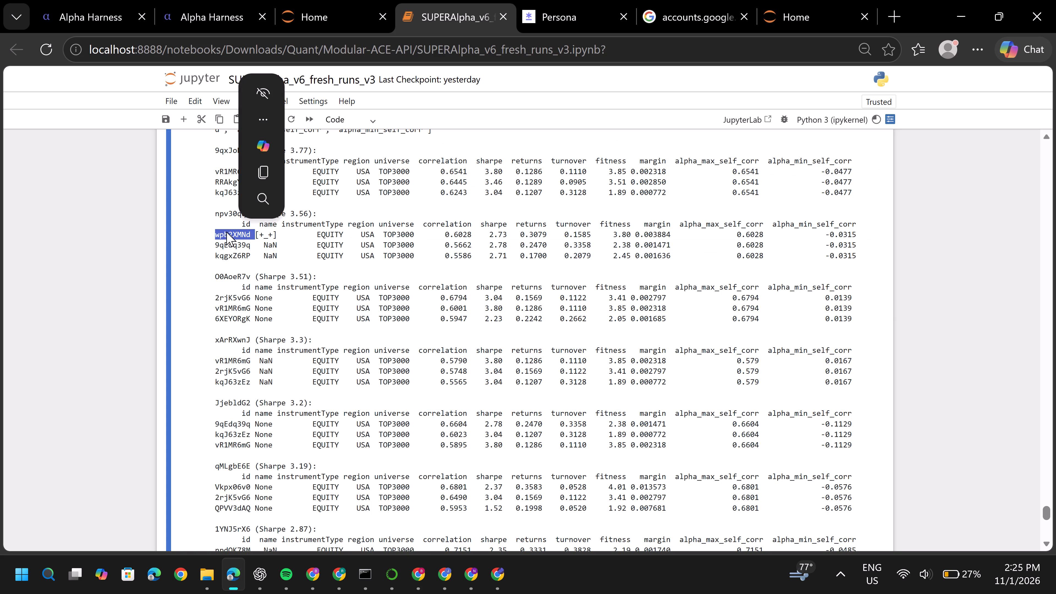
key(ctrl+c)
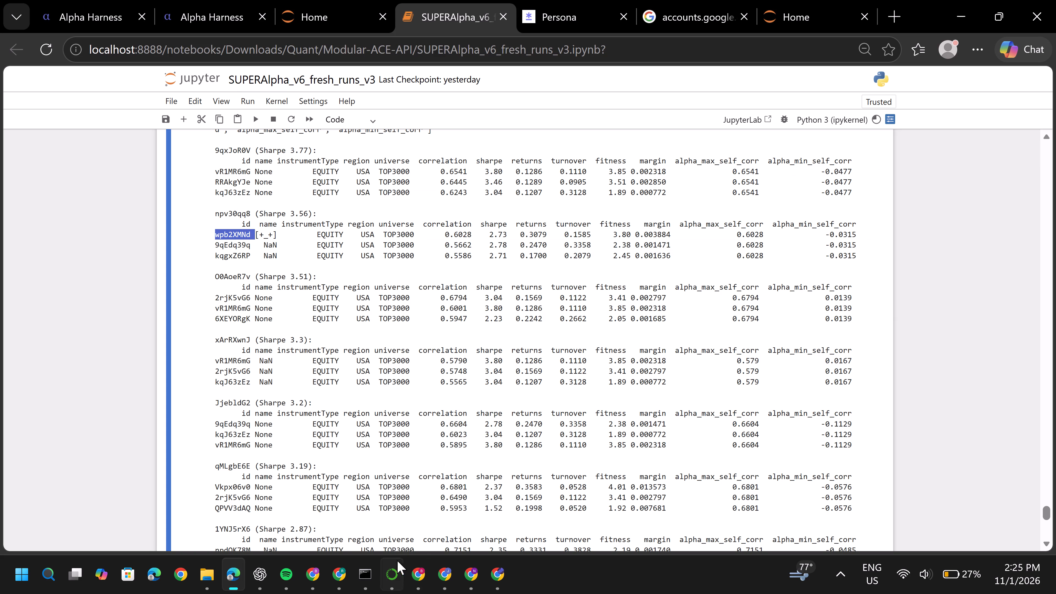
click(417, 570)
triple_click(235, 243)
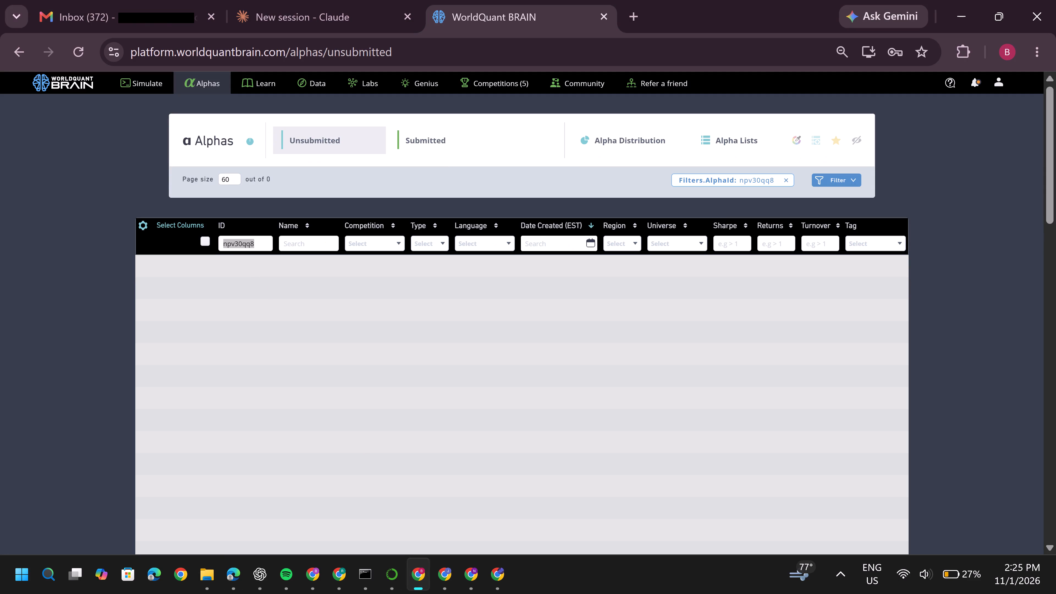
key(ctrl+v)
key(BackSpace)
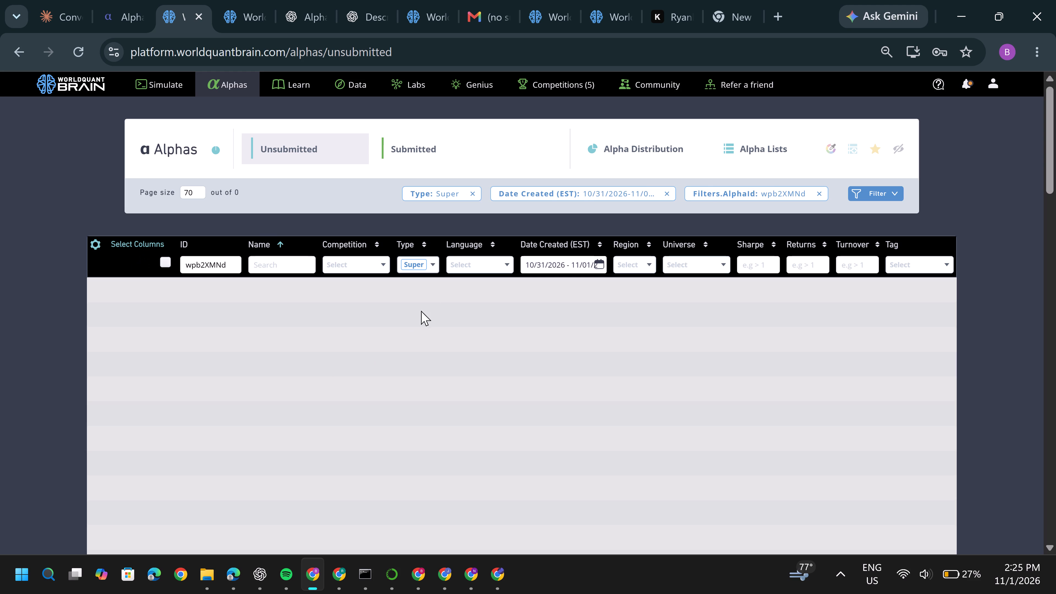
Set the Date Created filter of the unsubmitted Super alphas list to the range 10/30/2026 - 11/01/2026.
click(602, 260)
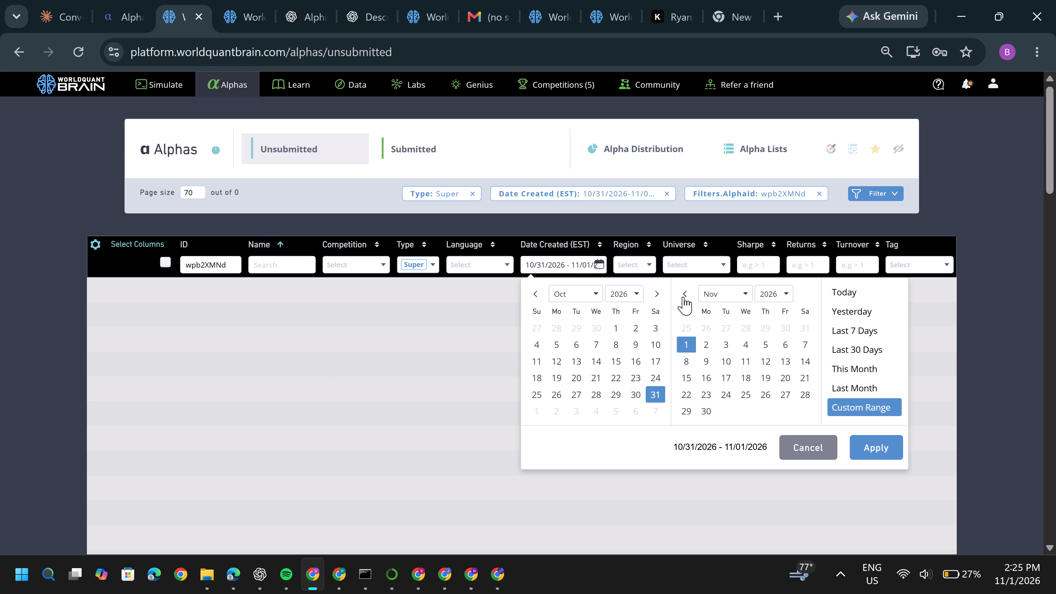
click(796, 439)
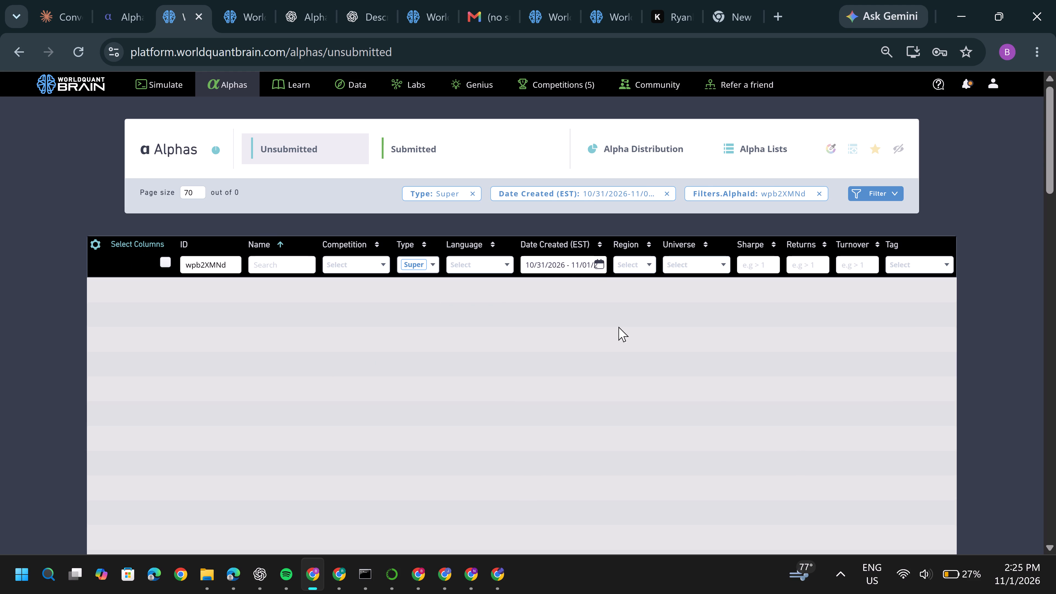
click(596, 265)
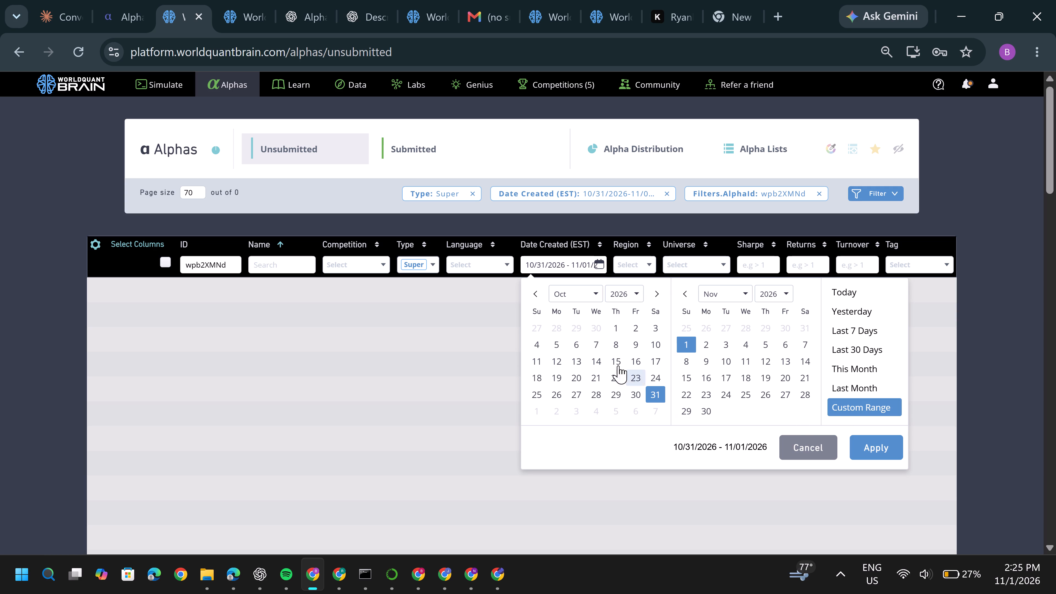
click(634, 394)
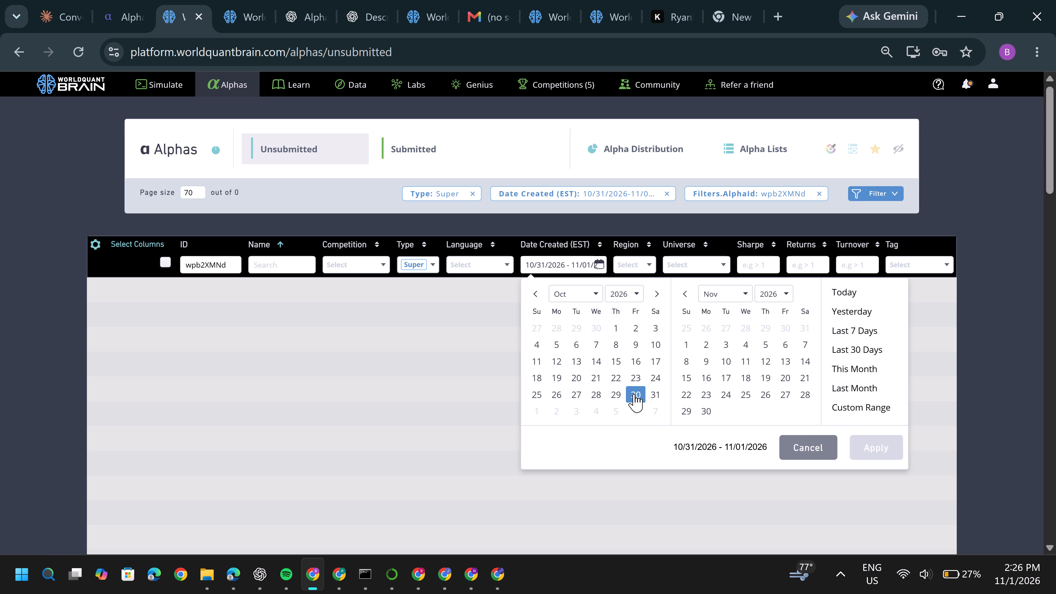
click(691, 343)
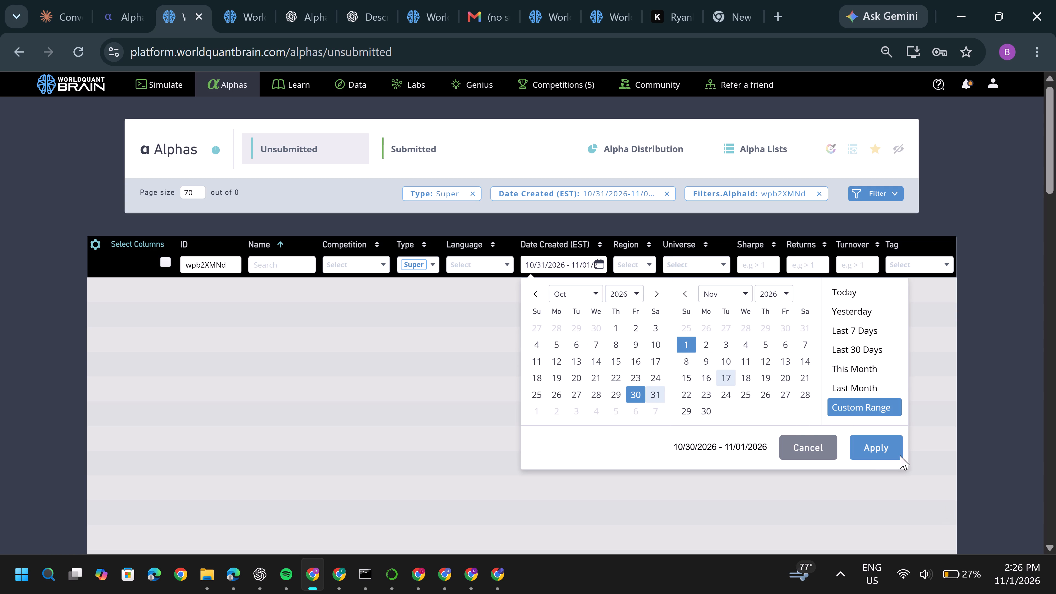
click(881, 447)
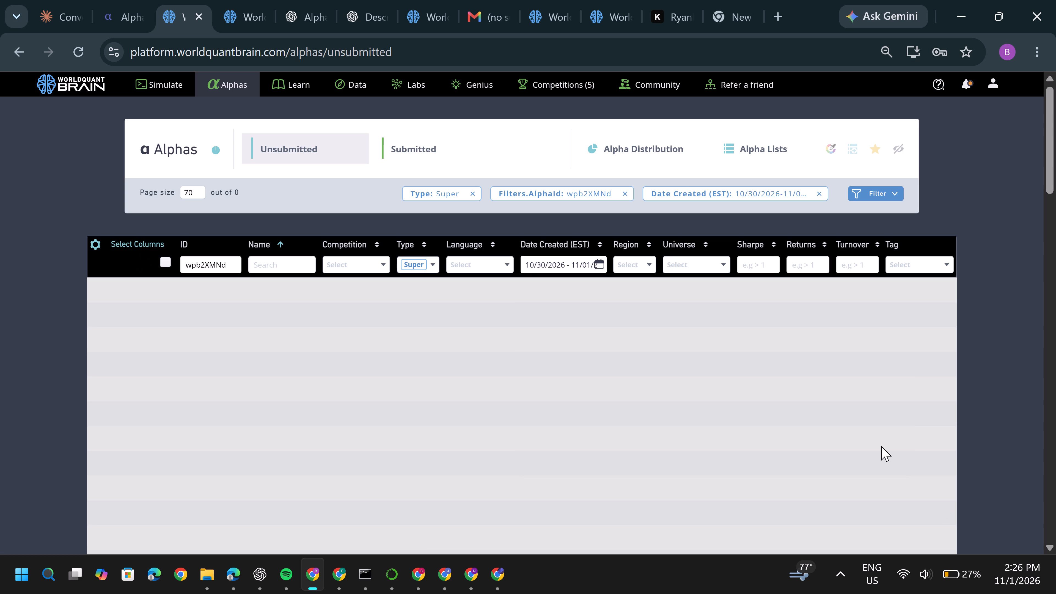
Copy partner ID 78wL6GjZ from the 1YNJ5rX6 results in the Edge notebook and search the Super-filtered unsubmitted alphas in Chrome for it.
click(232, 577)
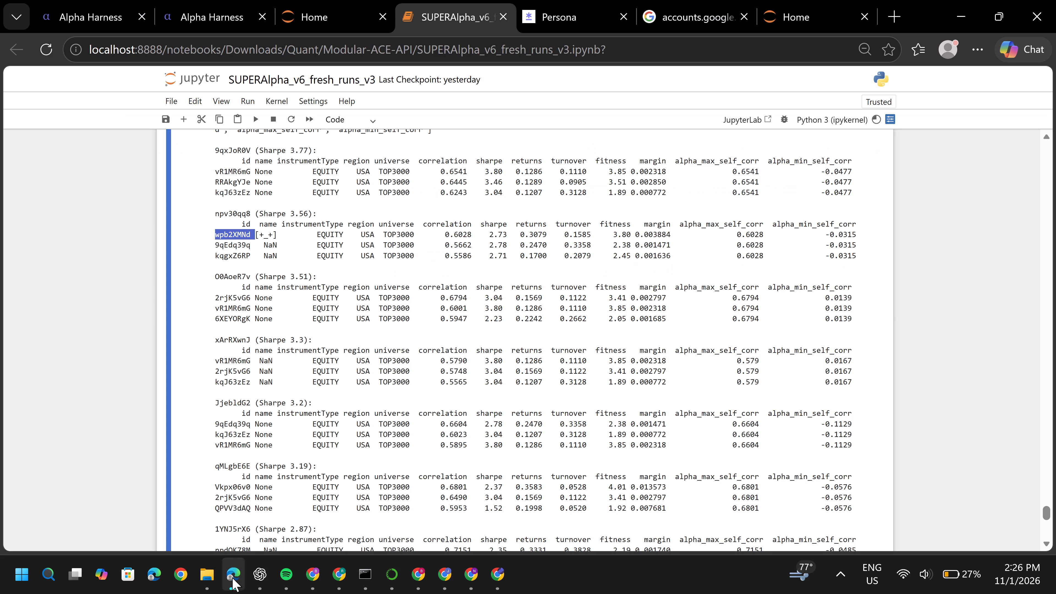
scroll(200, 400, up, 2)
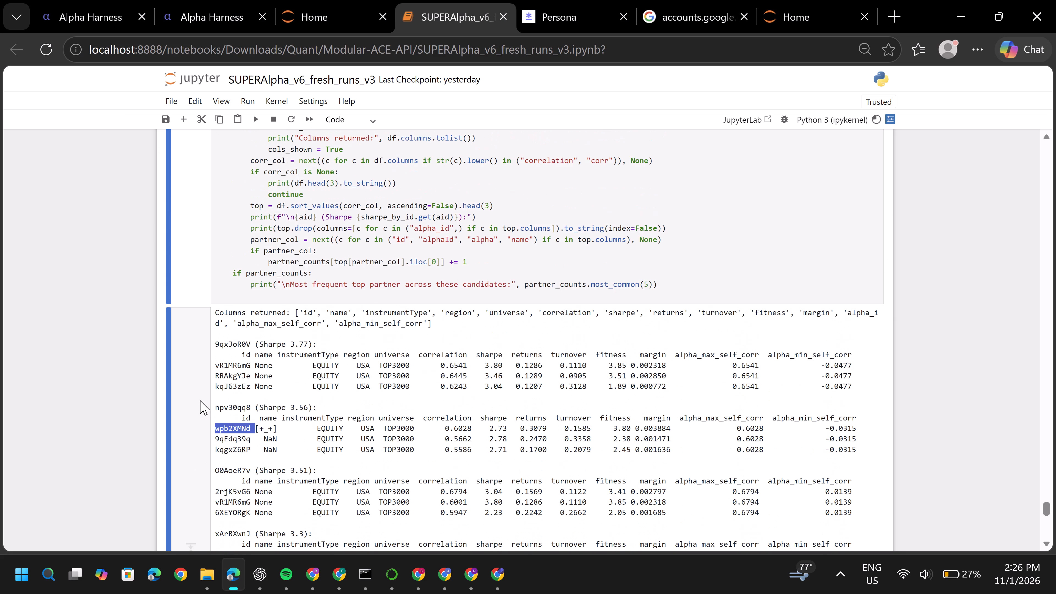
scroll(200, 400, down, 1)
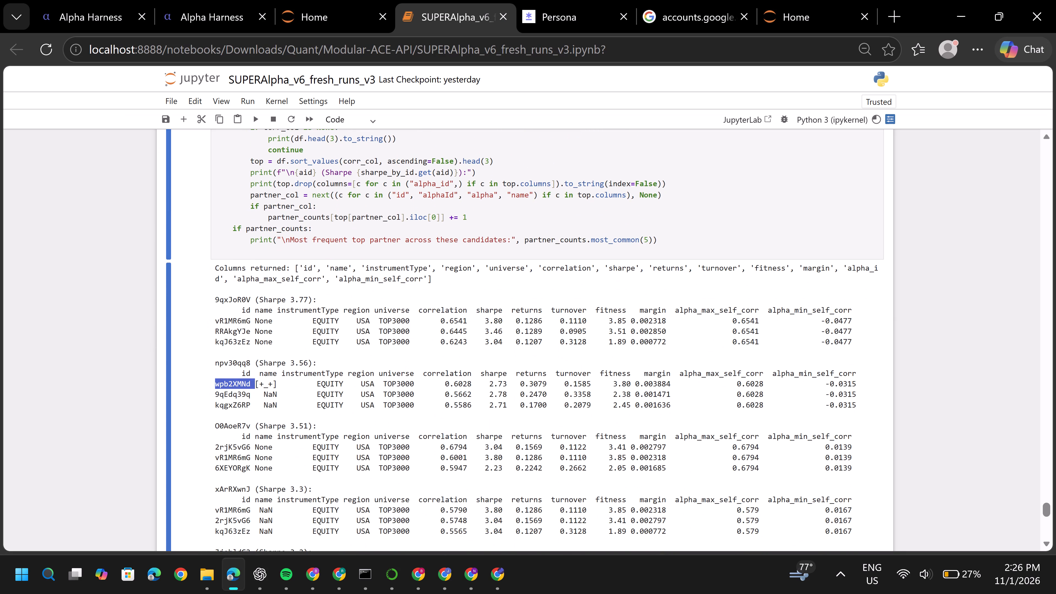
scroll(258, 409, down, 4)
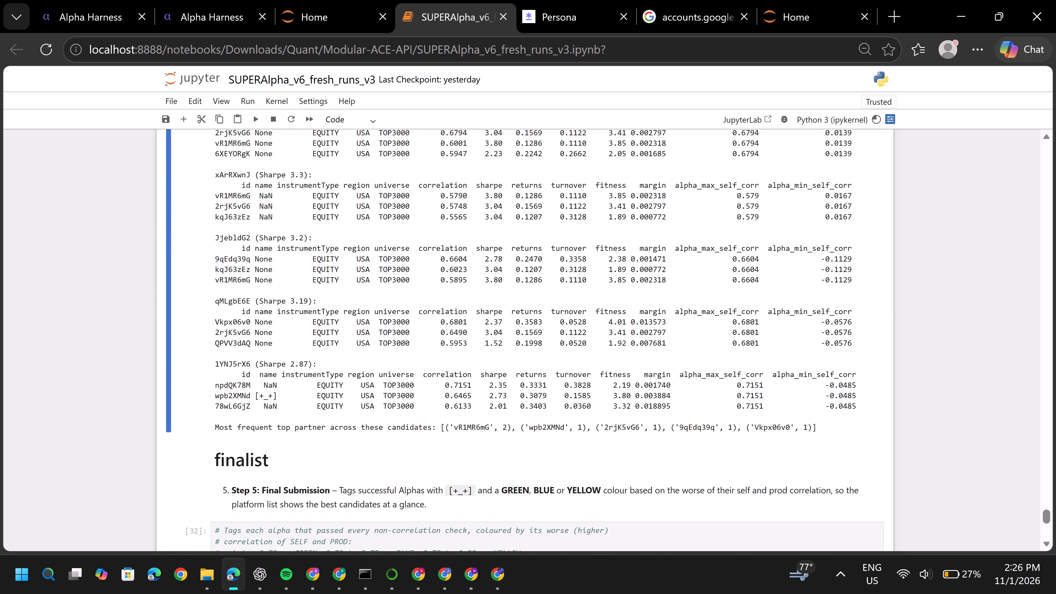
double_click(233, 405)
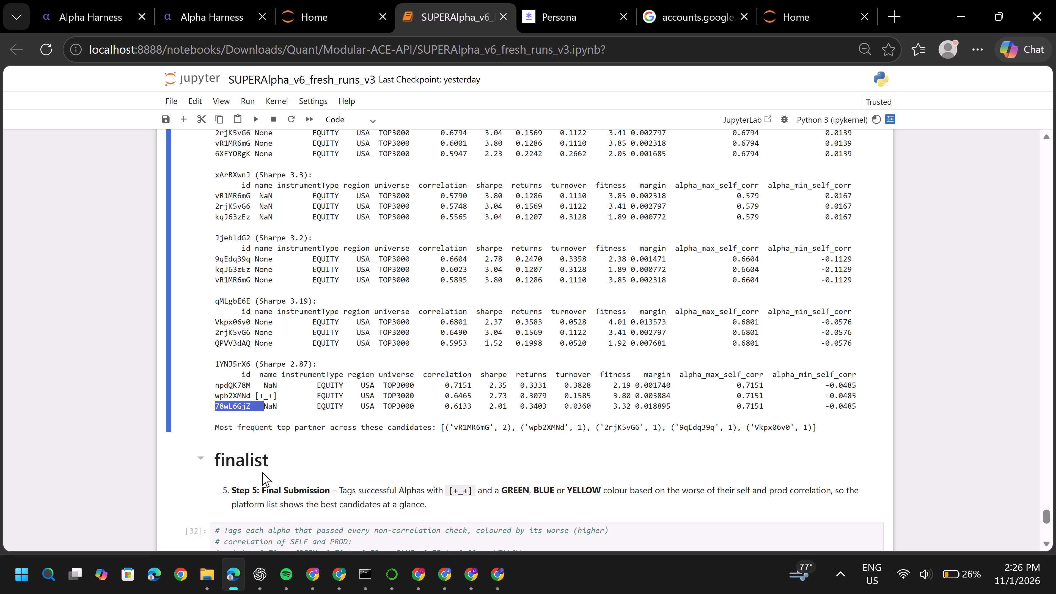
key(ctrl+c)
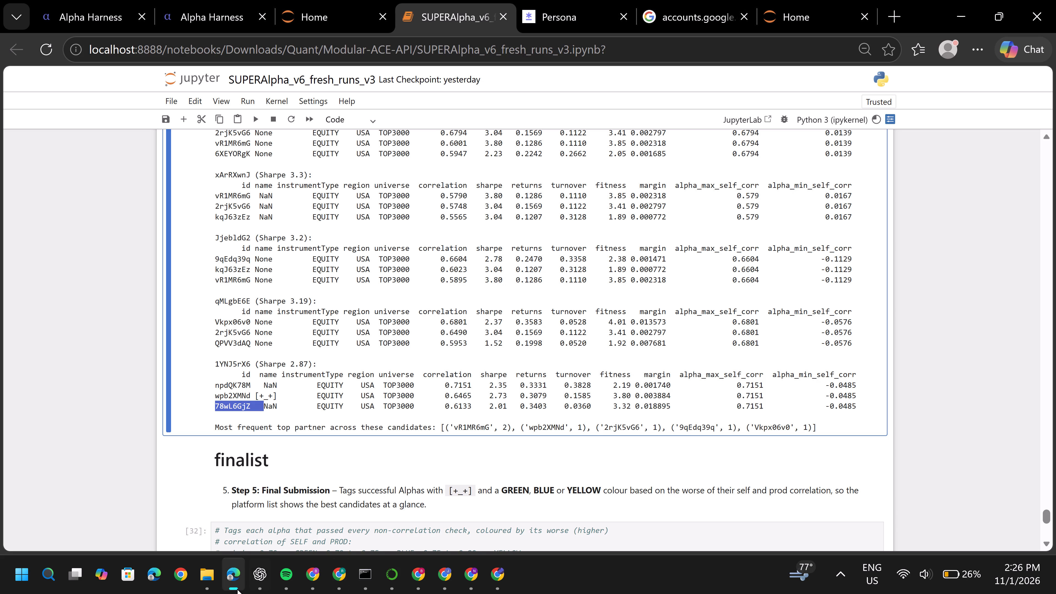
click(233, 586)
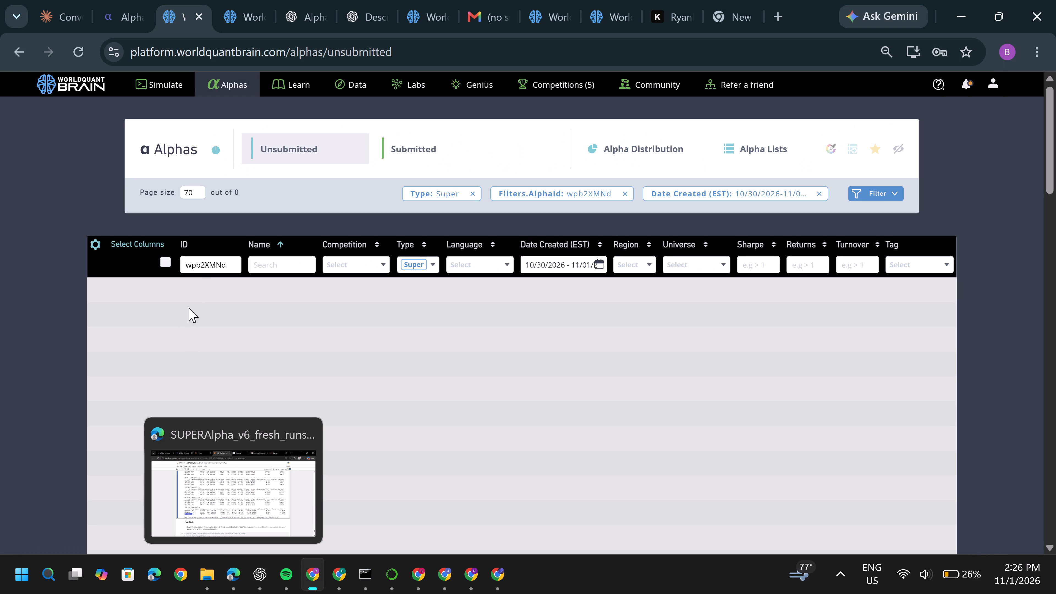
double_click(204, 269)
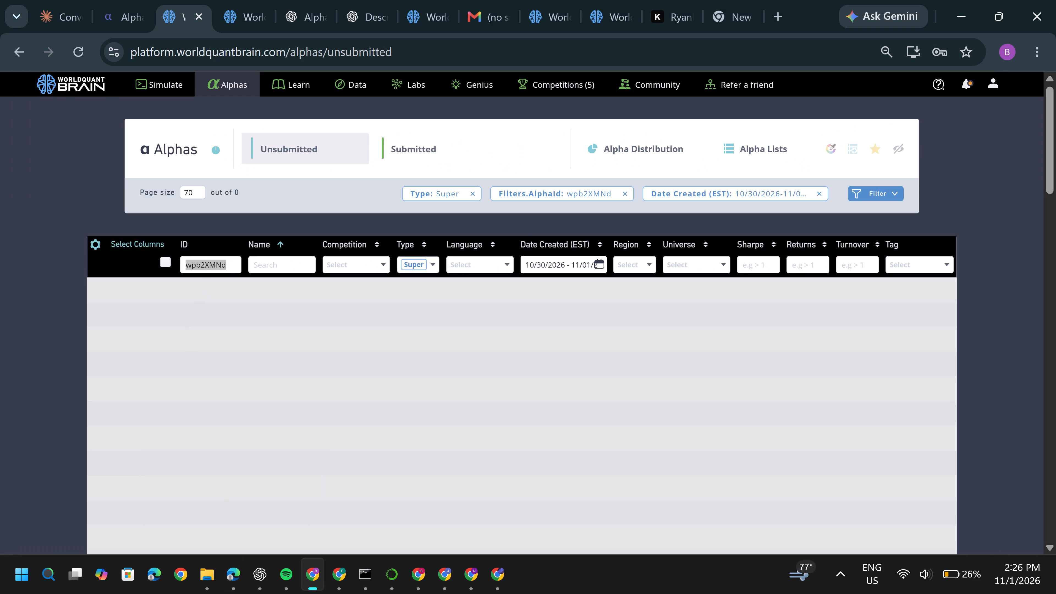
key(ctrl+v)
key(BackSpace)
key(BackSpace)
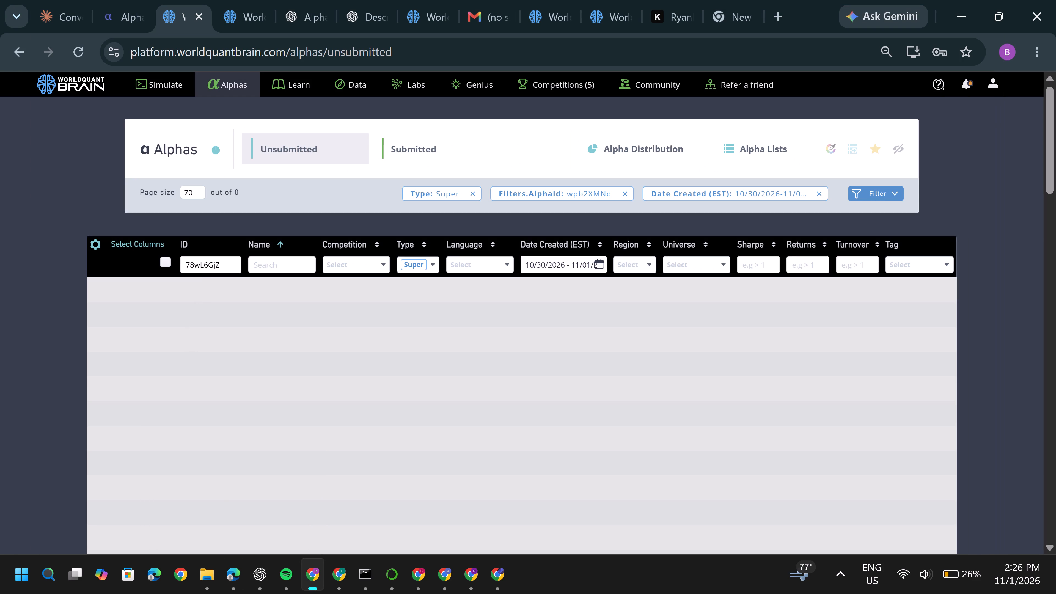
key(BackSpace)
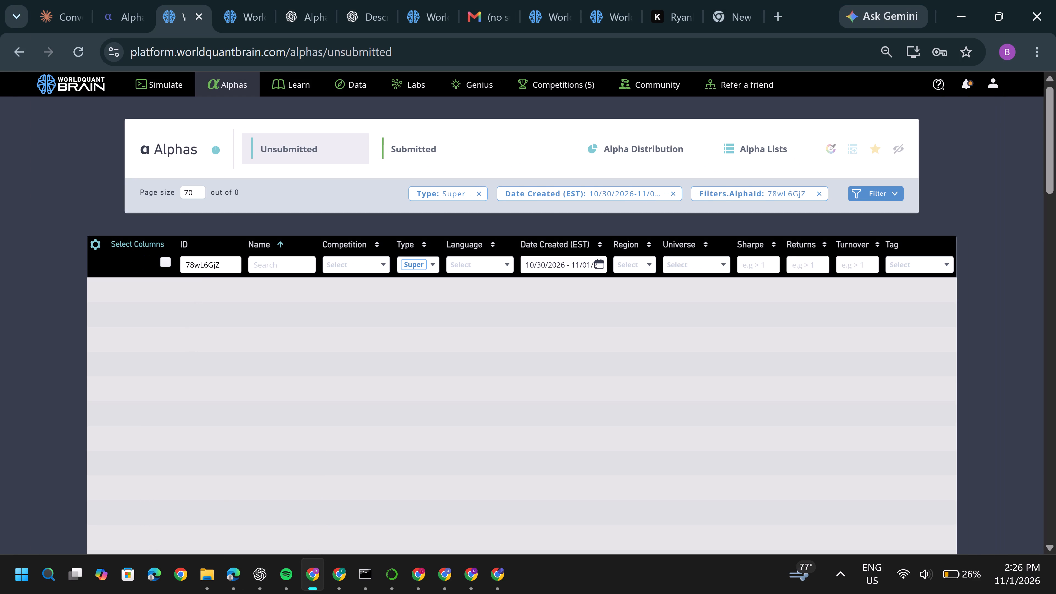
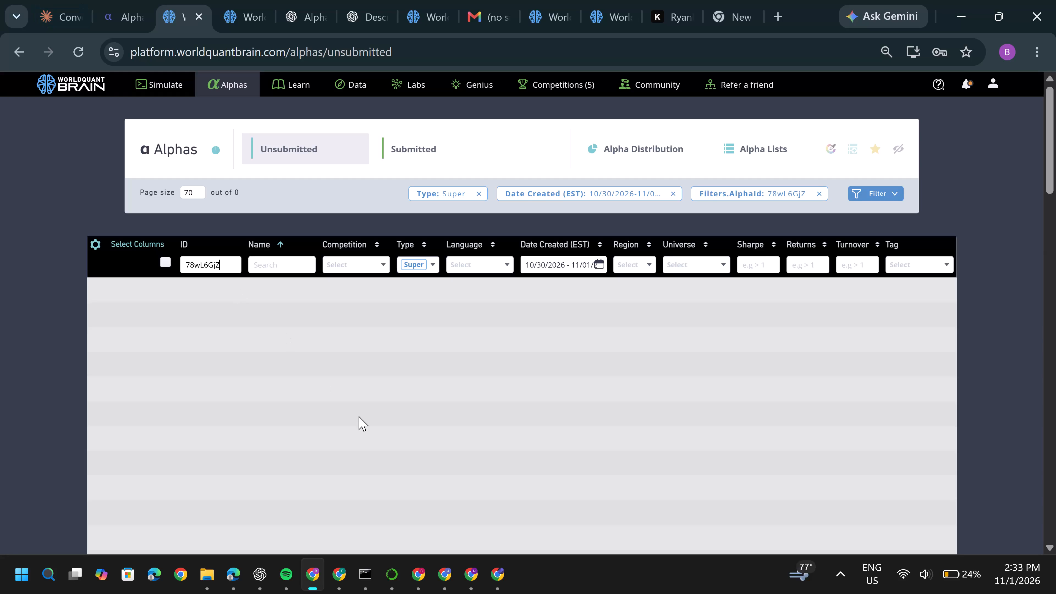
Switch to the Chrome window whose unsubmitted alphas list is filtered by wpb2XMNd and clear that ID filter.
click(408, 574)
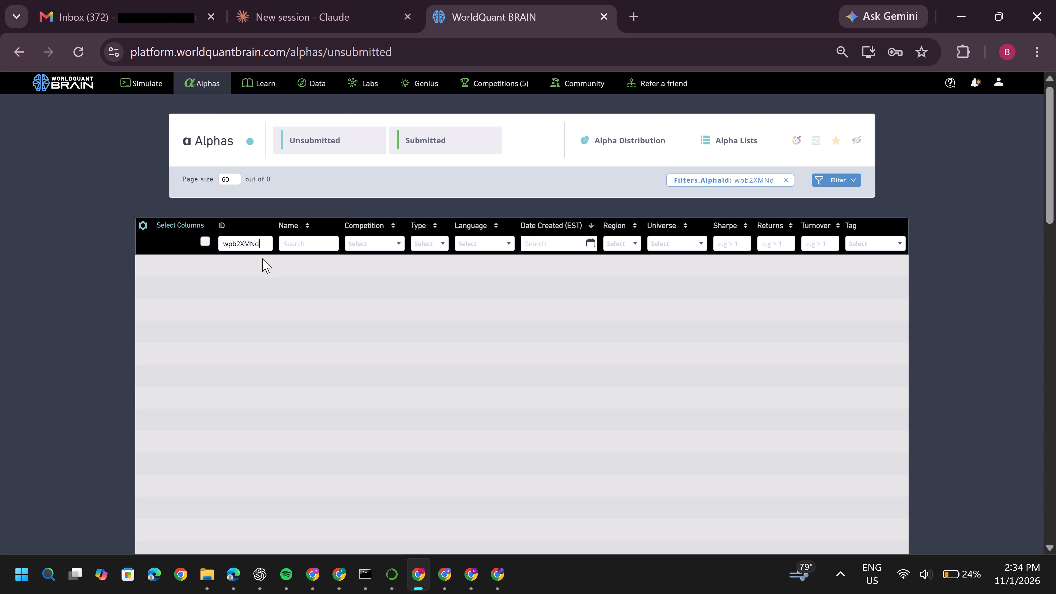
triple_click(251, 243)
key(BackSpace)
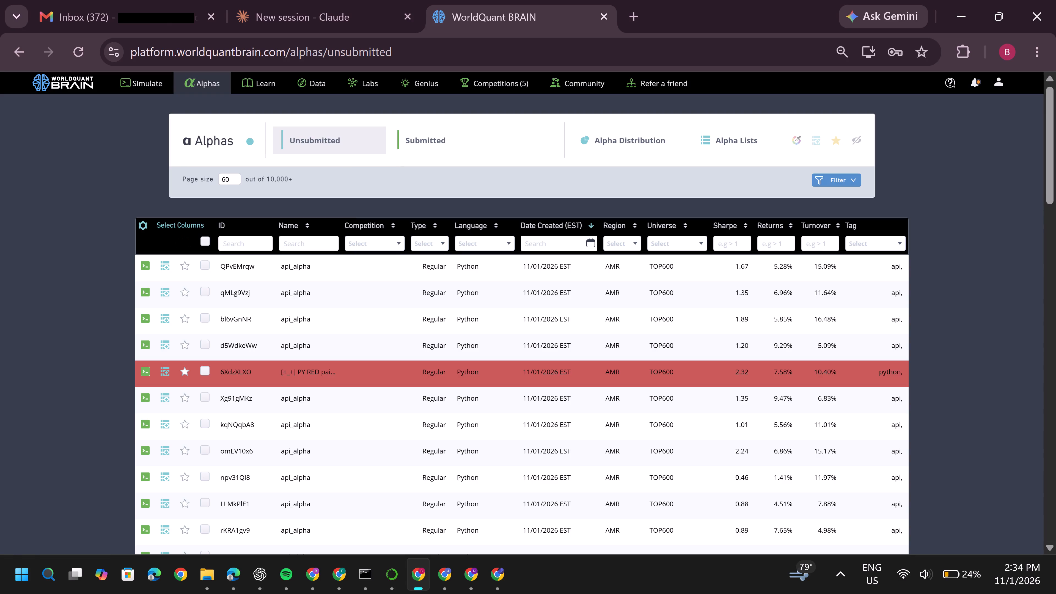
Open alpha 6XdzXLXO, show its test period, run the submission check, examine the failed IS test, and close the details.
click(328, 375)
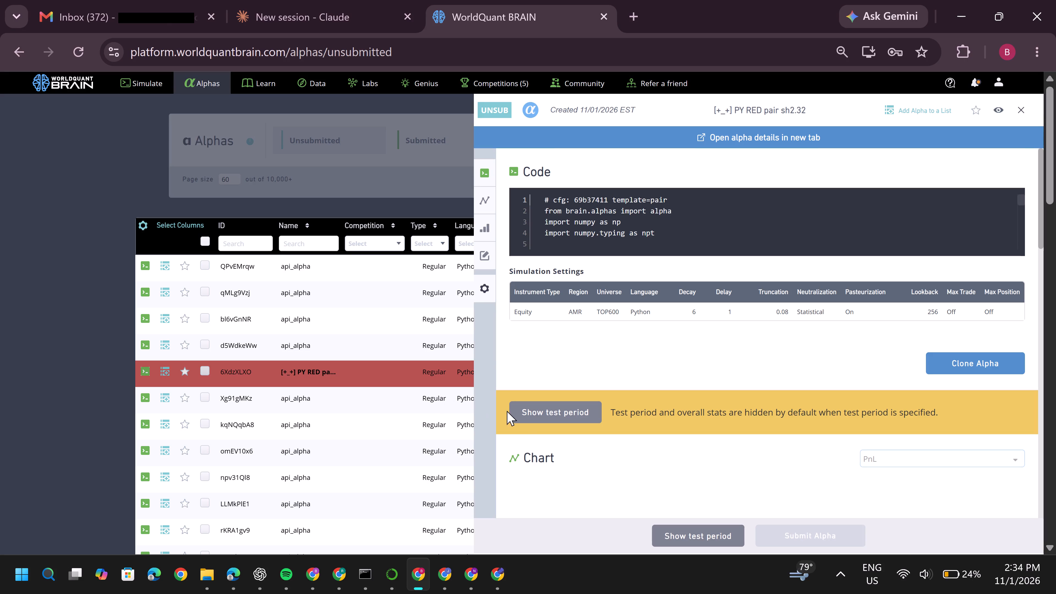
click(527, 414)
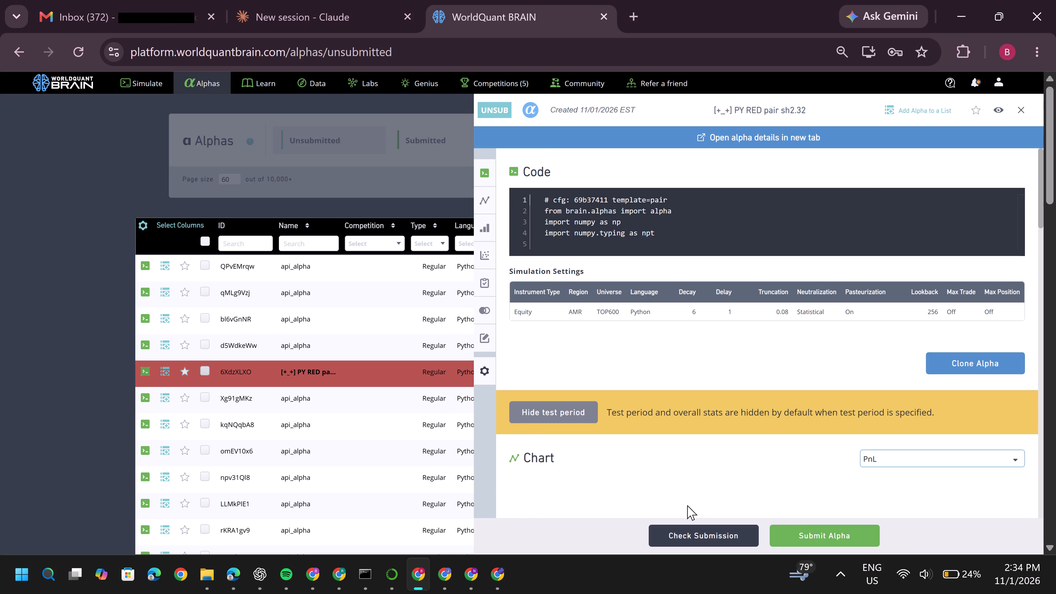
click(688, 534)
scroll(593, 444, down, 3)
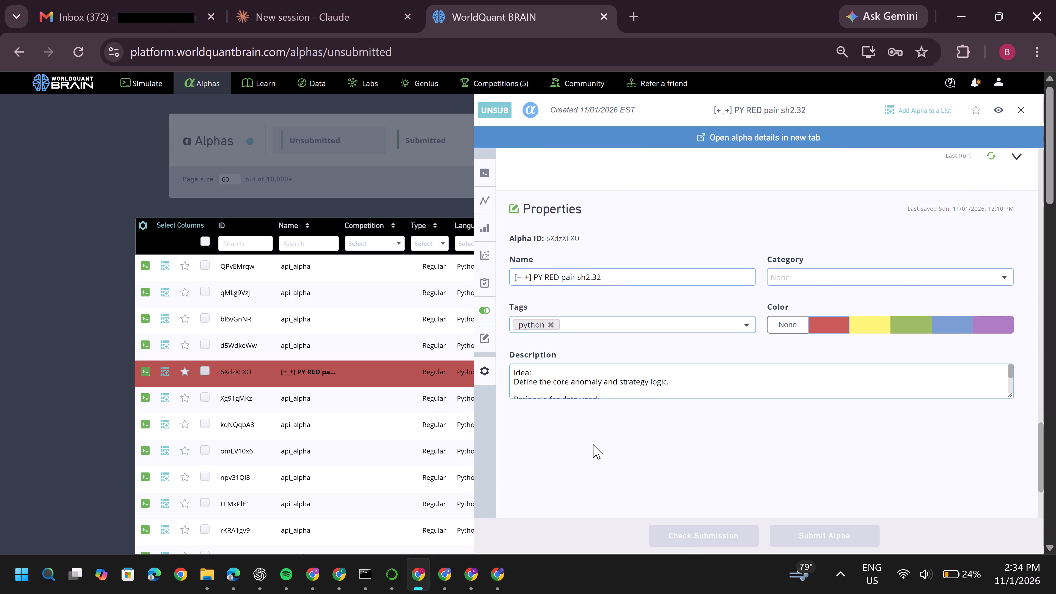
scroll(593, 444, up, 4)
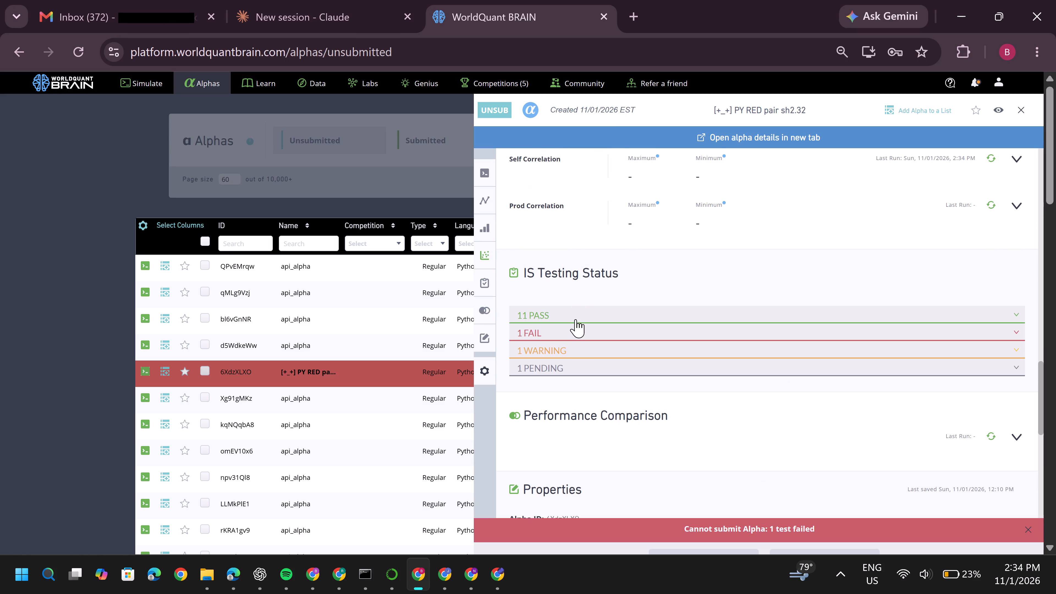
click(575, 335)
click(575, 335)
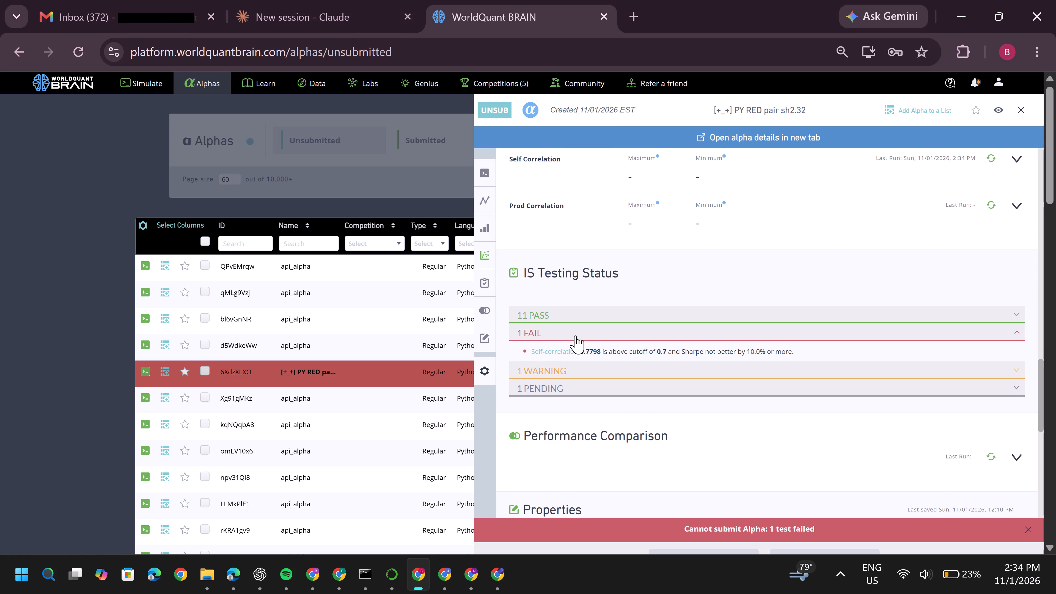
click(1020, 111)
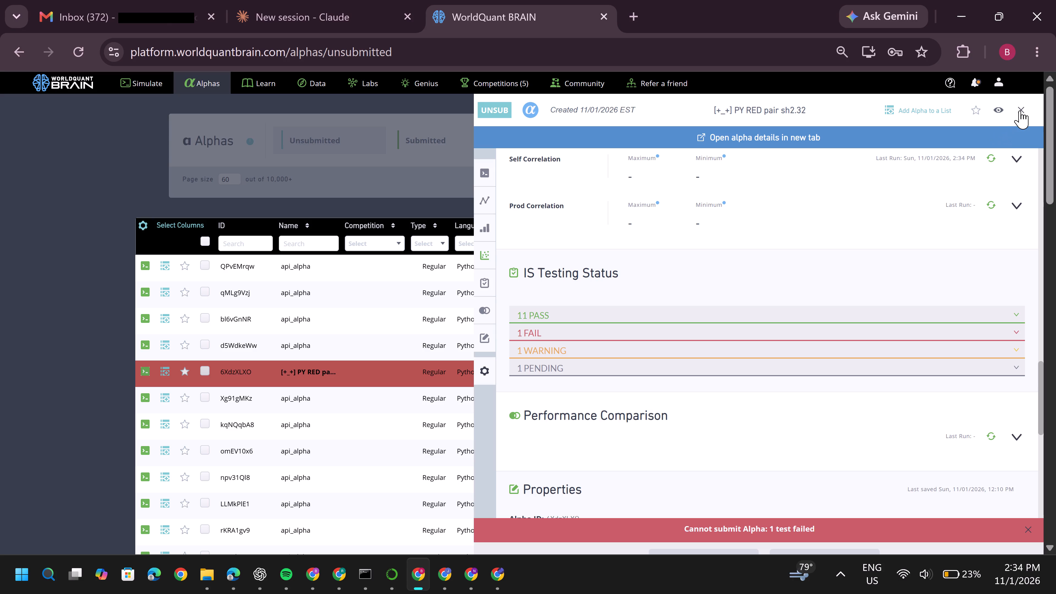
Filter the unsubmitted alphas list to Date Created today (11/01/2026) and Region AMR.
scroll(861, 287, down, 2)
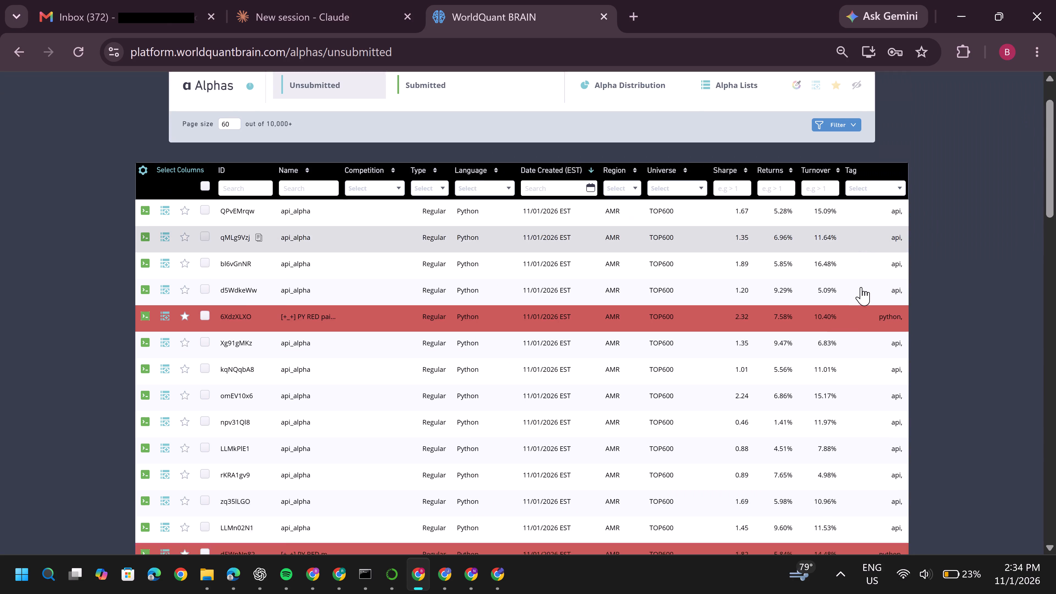
scroll(861, 287, down, 15)
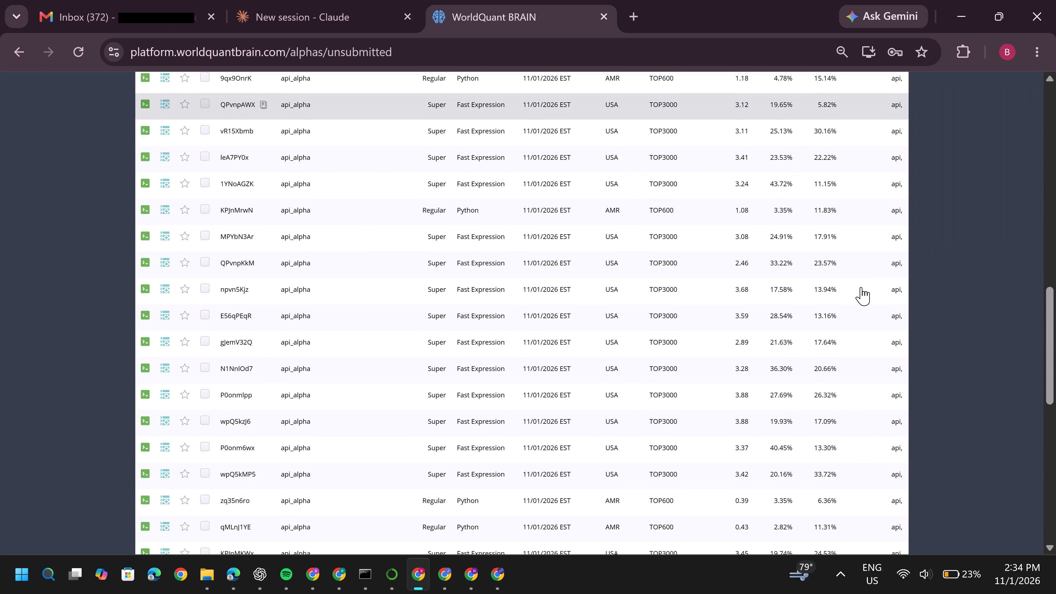
scroll(861, 287, down, 6)
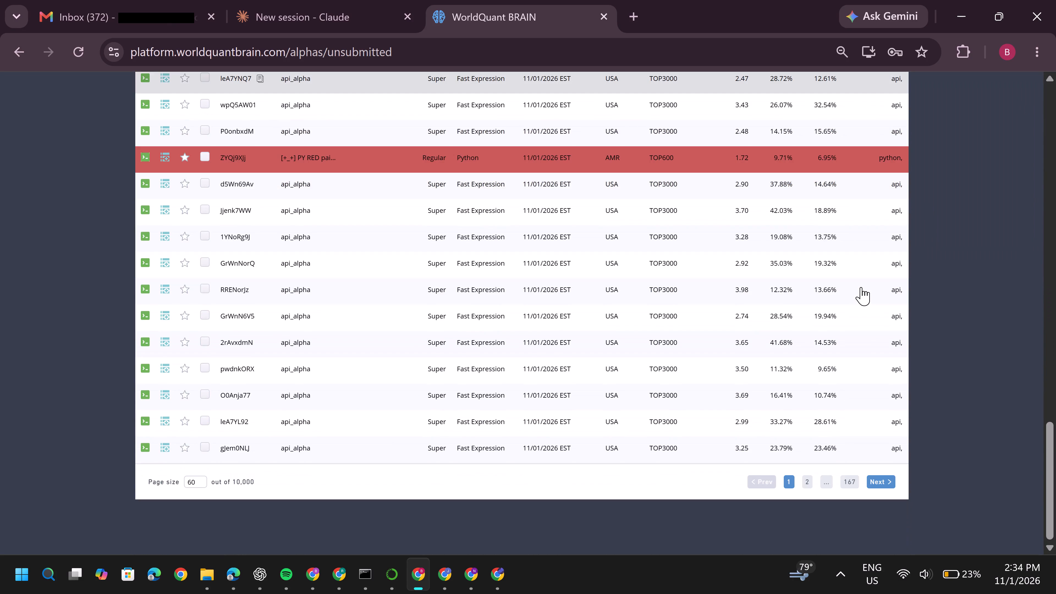
scroll(861, 287, up, 12)
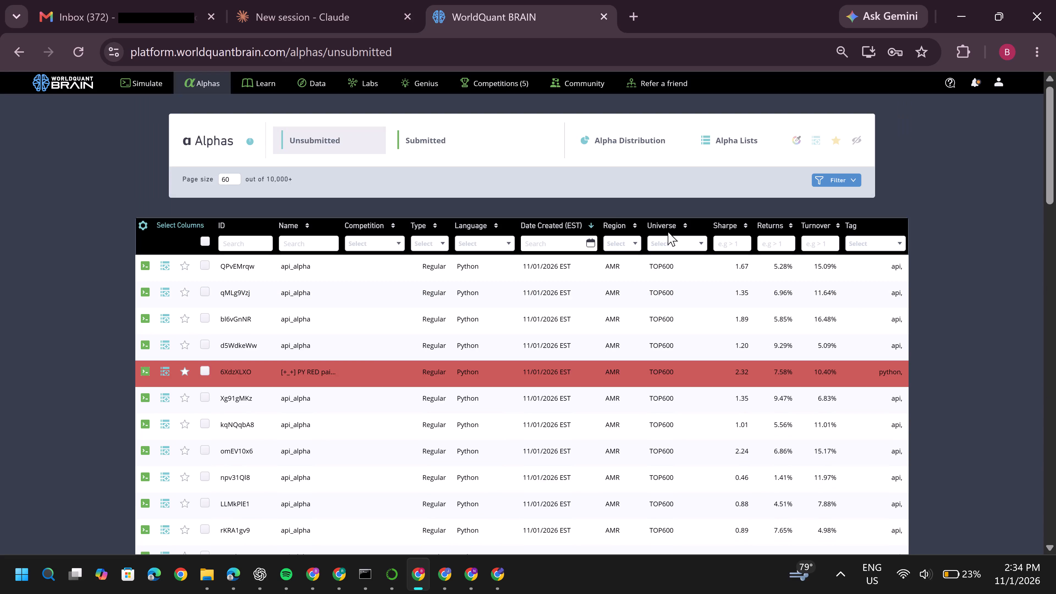
click(589, 243)
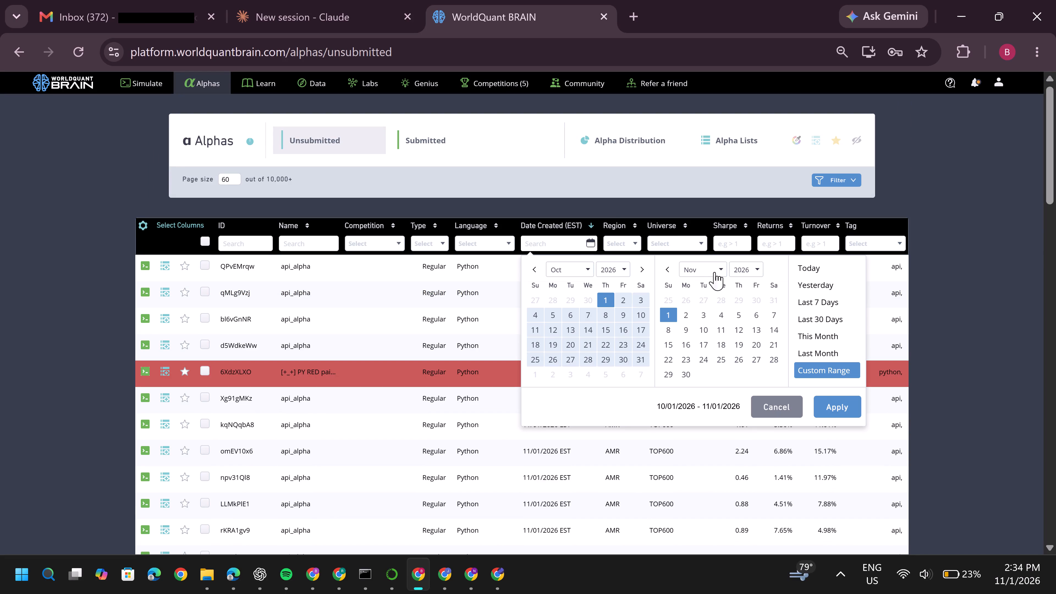
click(802, 265)
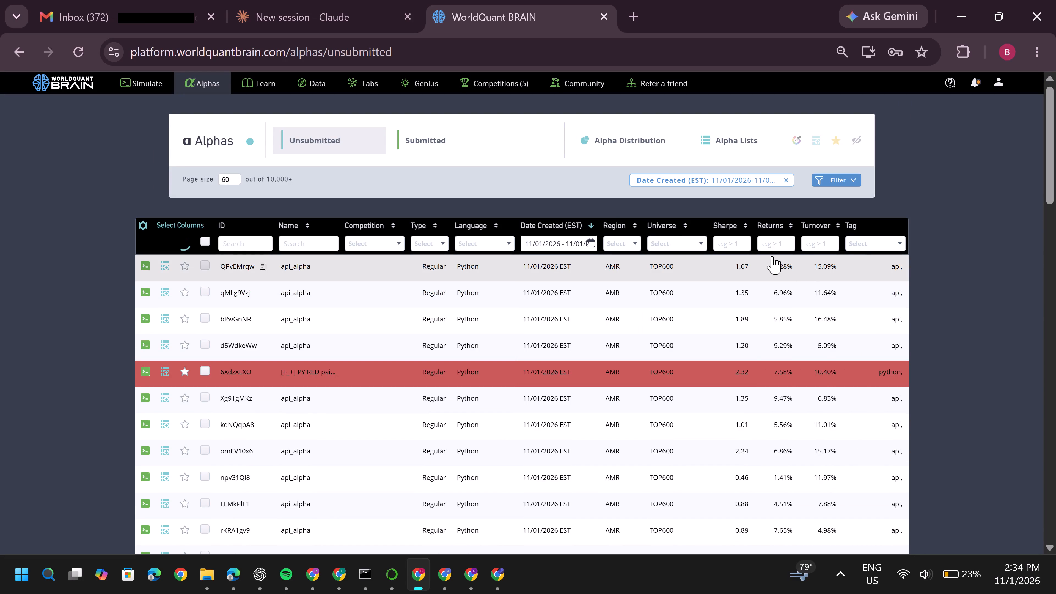
click(624, 239)
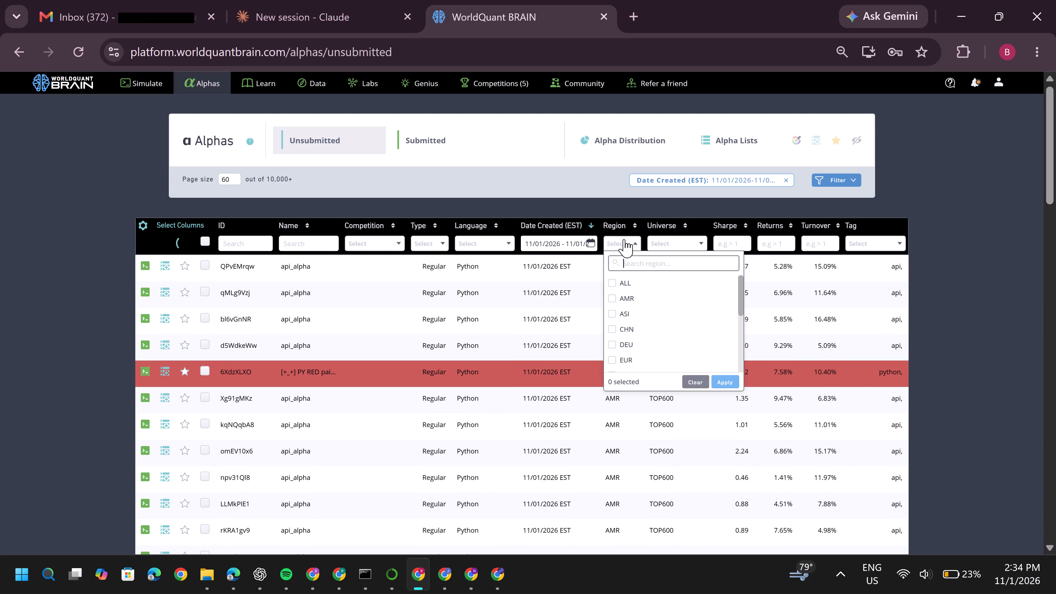
click(628, 293)
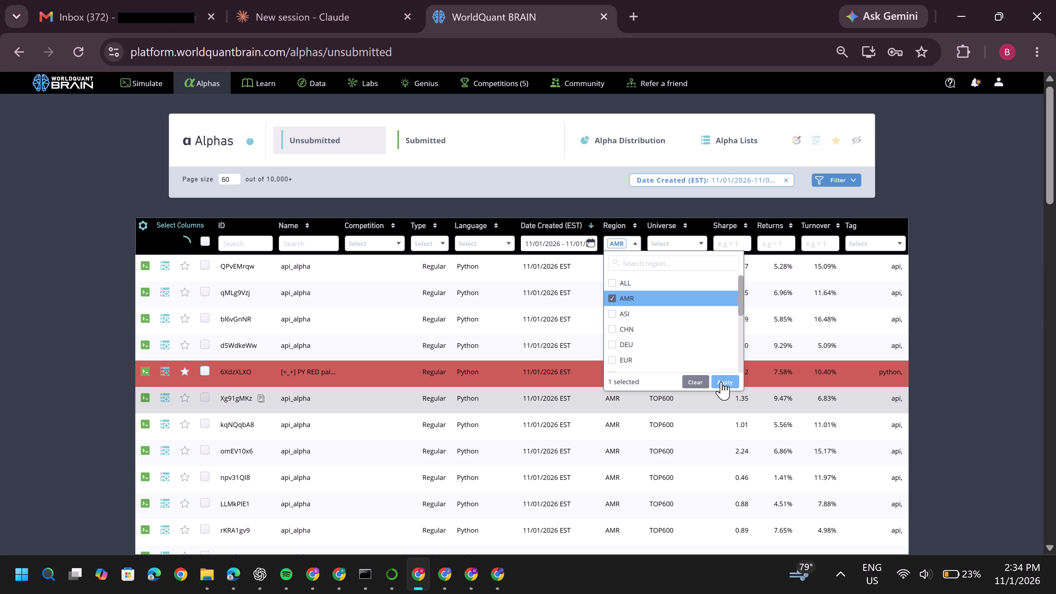
click(721, 381)
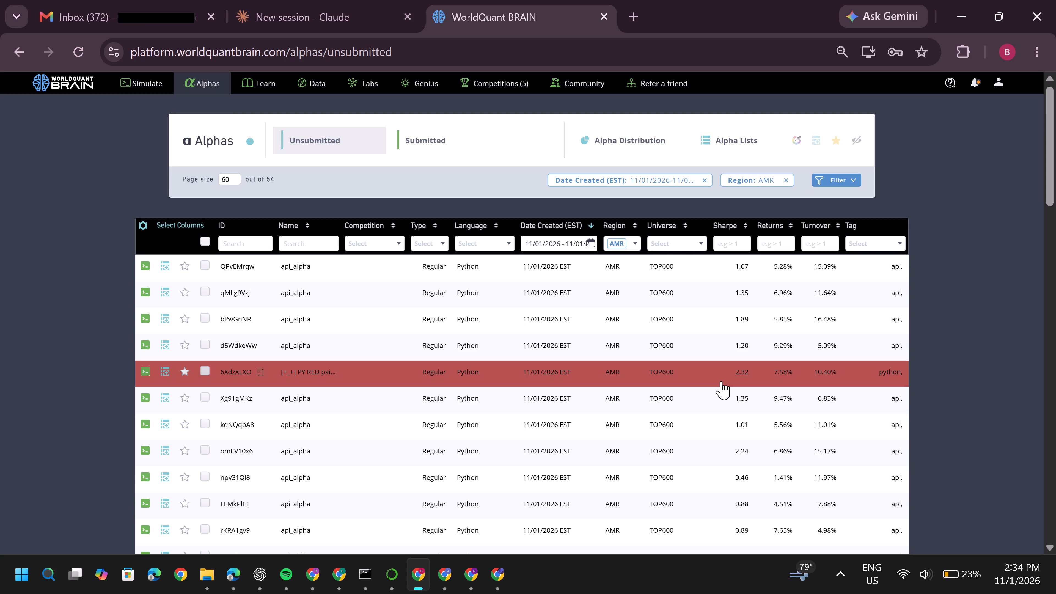
Look through the filtered AMR alphas, comparing Sharpe, returns and turnover to find candidates worth opening.
scroll(721, 381, down, 11)
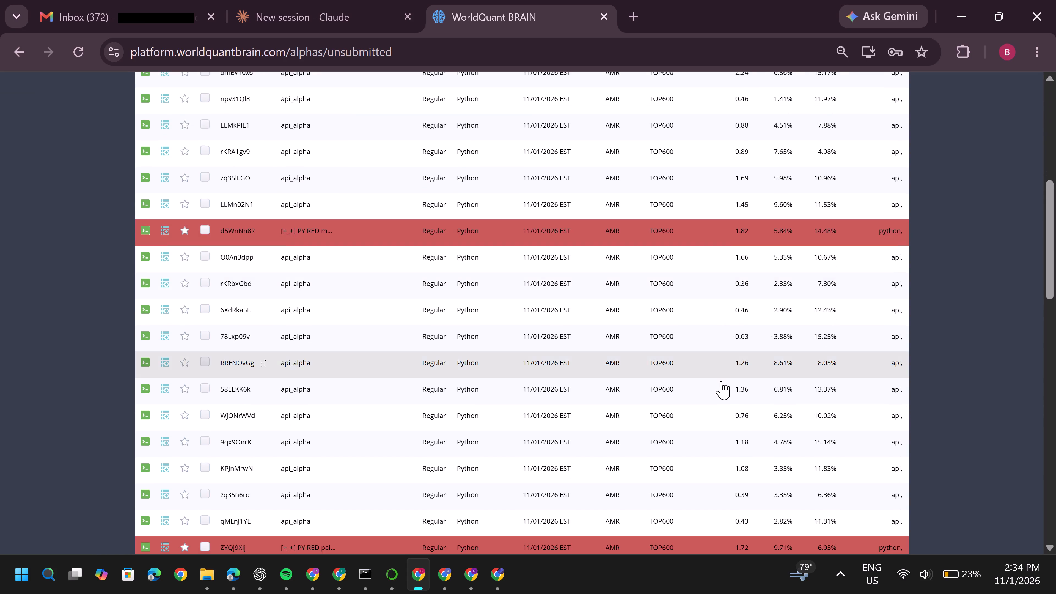
scroll(721, 381, down, 7)
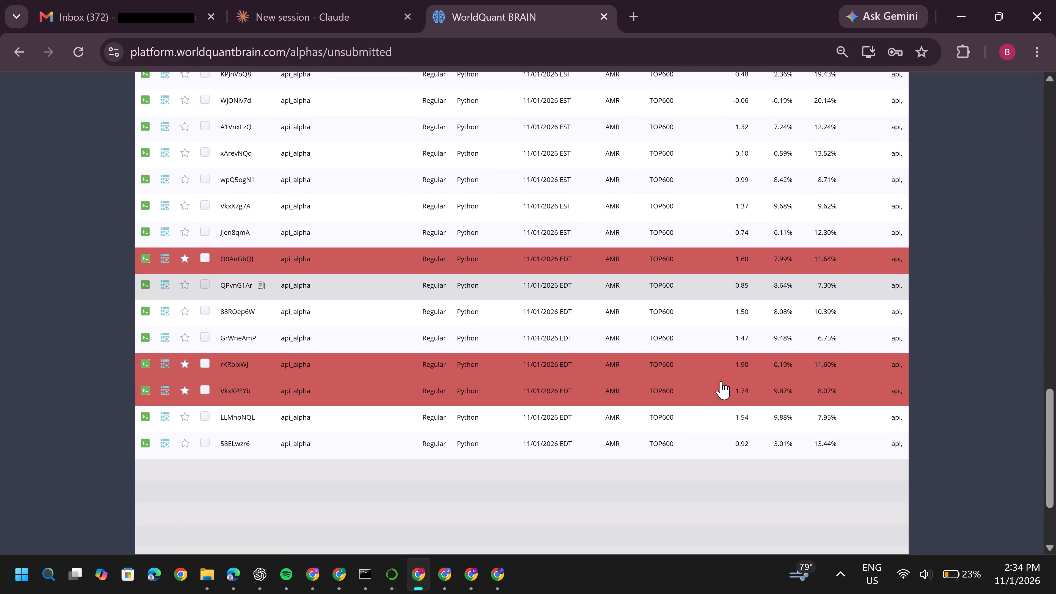
scroll(721, 381, down, 1)
scroll(594, 312, up, 1)
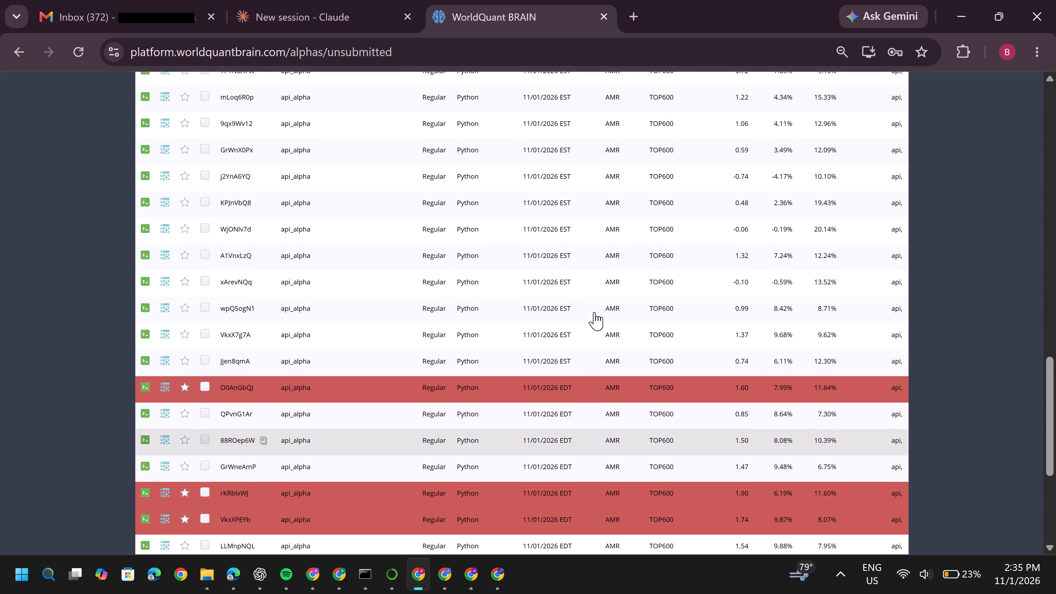
scroll(594, 312, up, 3)
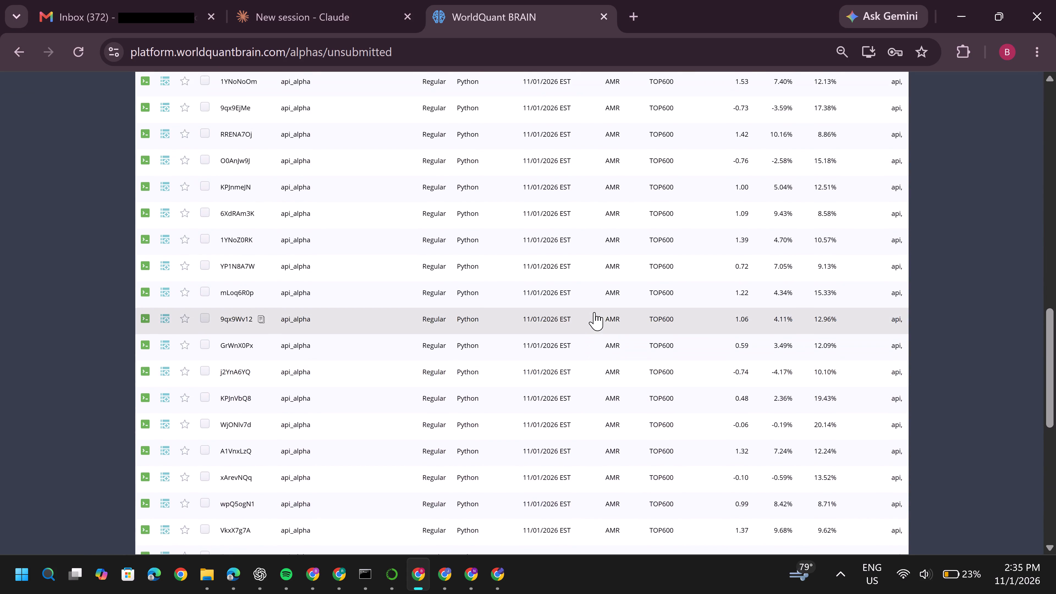
scroll(594, 312, up, 3)
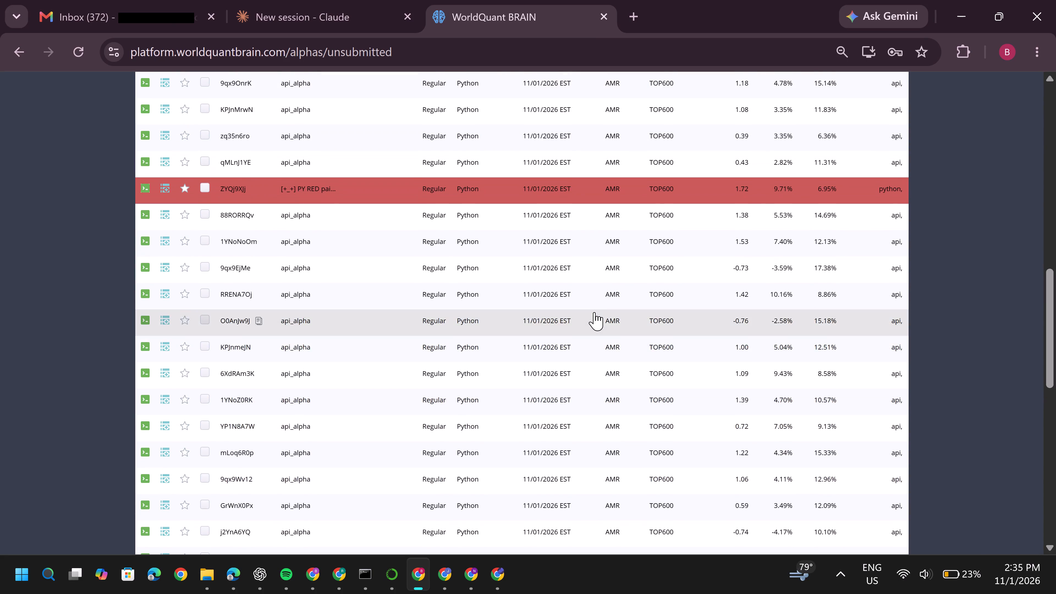
scroll(594, 312, up, 4)
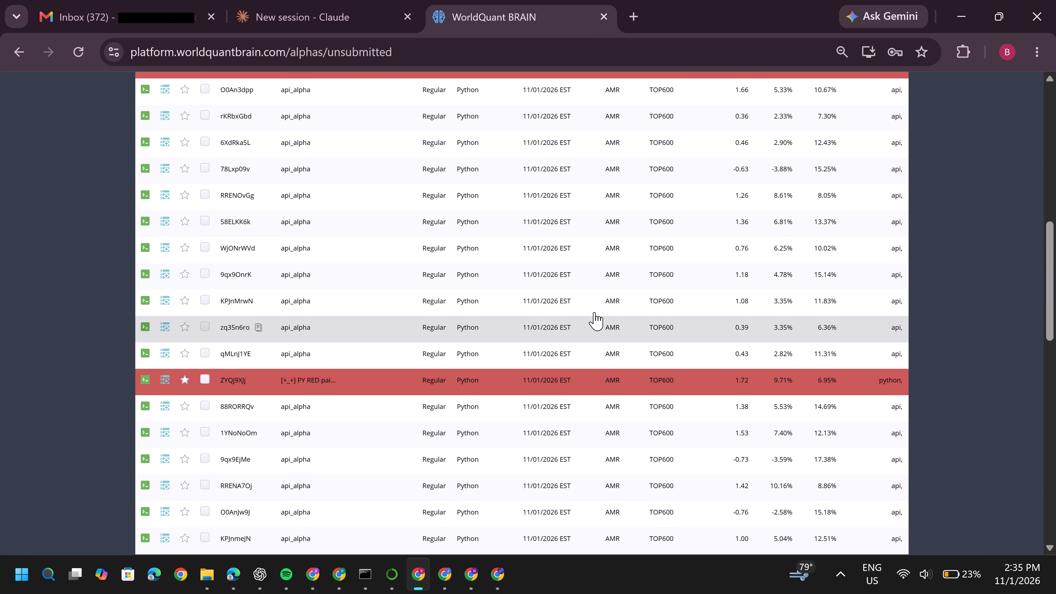
scroll(594, 312, up, 3)
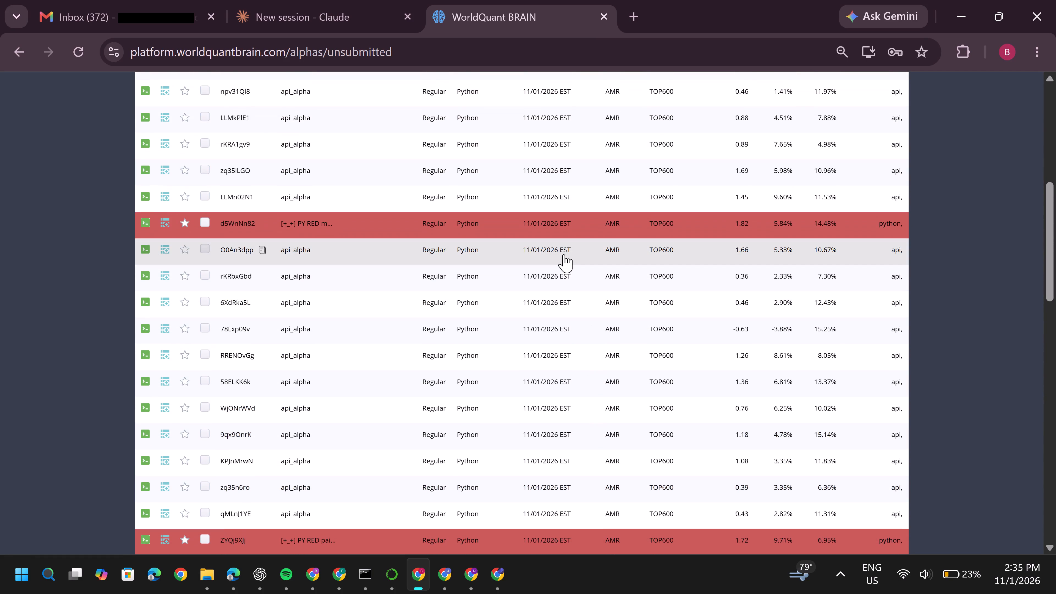
Open alpha O0An3dpp, show its test period, examine its yearly stats and IS Testing Status, and close the details.
click(564, 254)
click(577, 413)
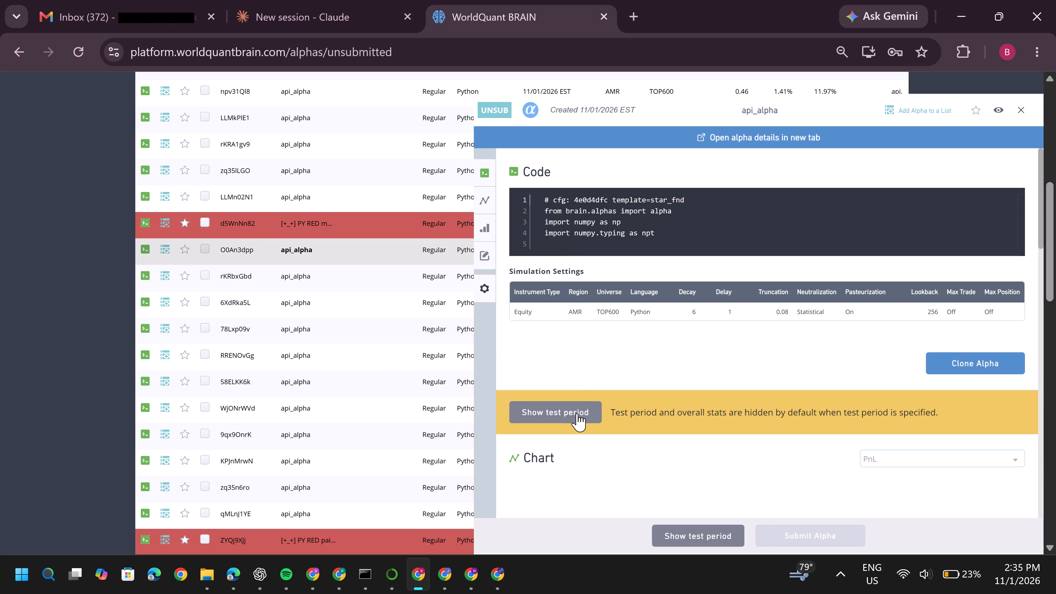
scroll(577, 413, down, 11)
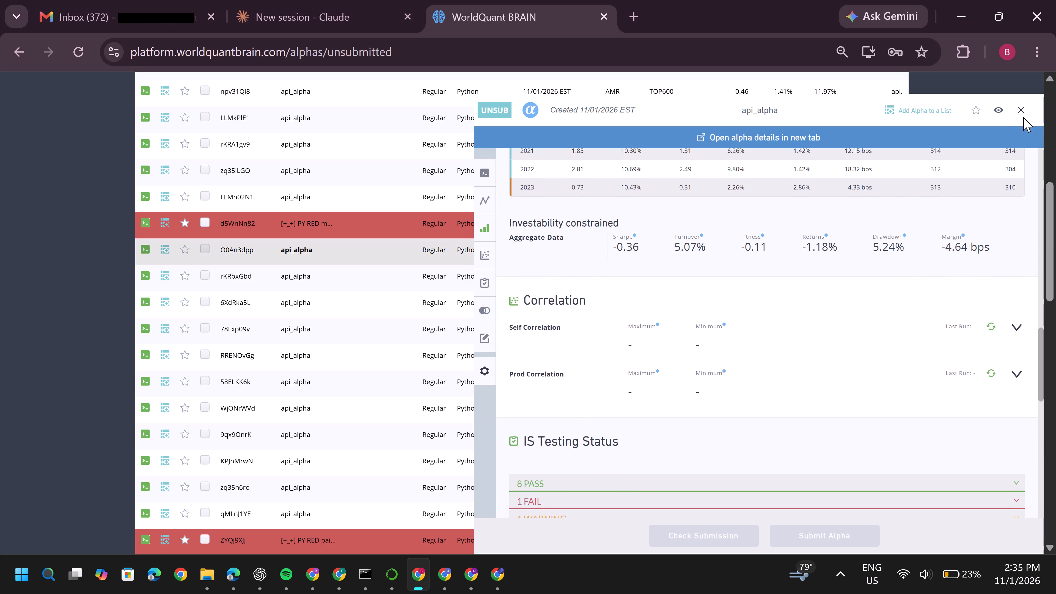
click(1020, 109)
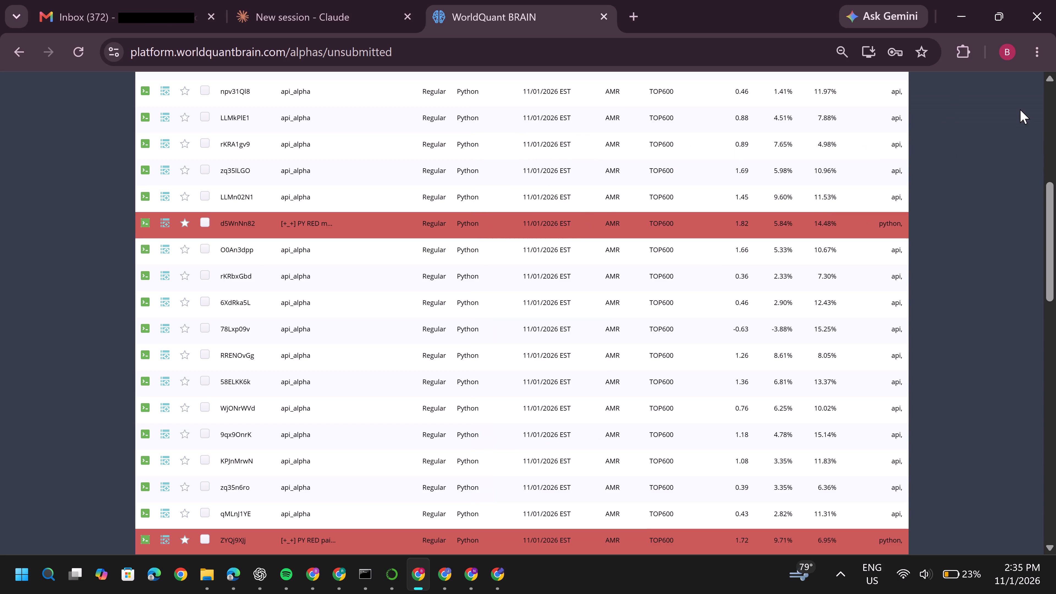
Open the unmarked AMR alpha with Sharpe 1.69, show its test period to view the PnL chart, and close the details.
scroll(710, 251, up, 2)
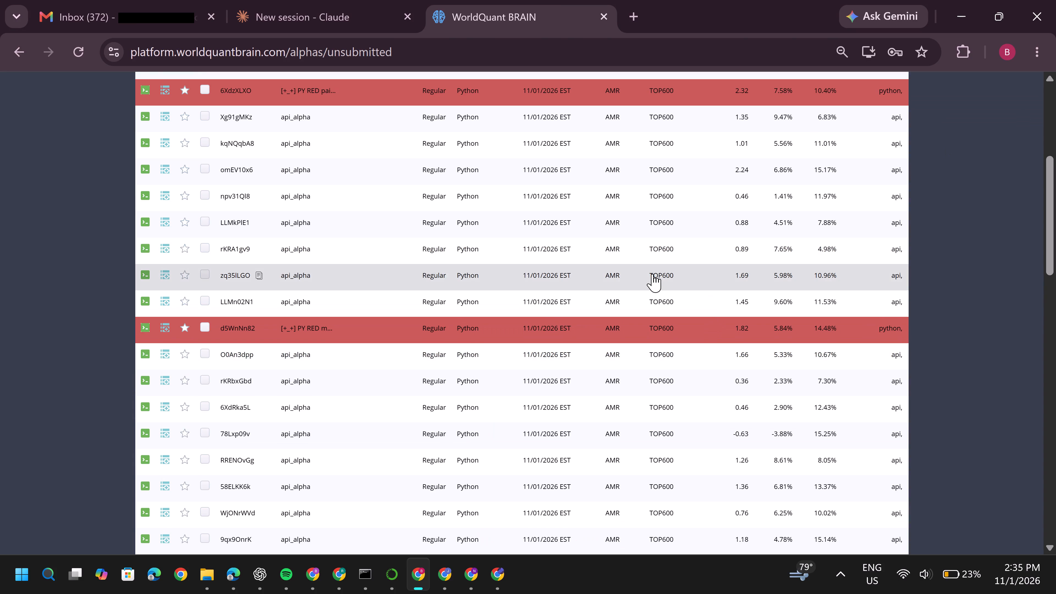
click(652, 274)
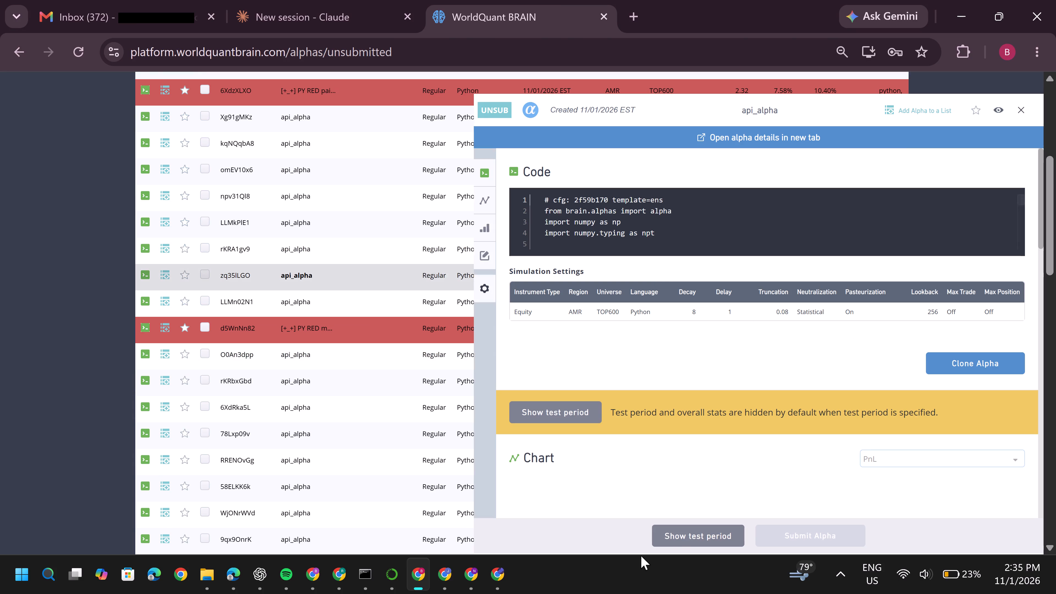
click(681, 532)
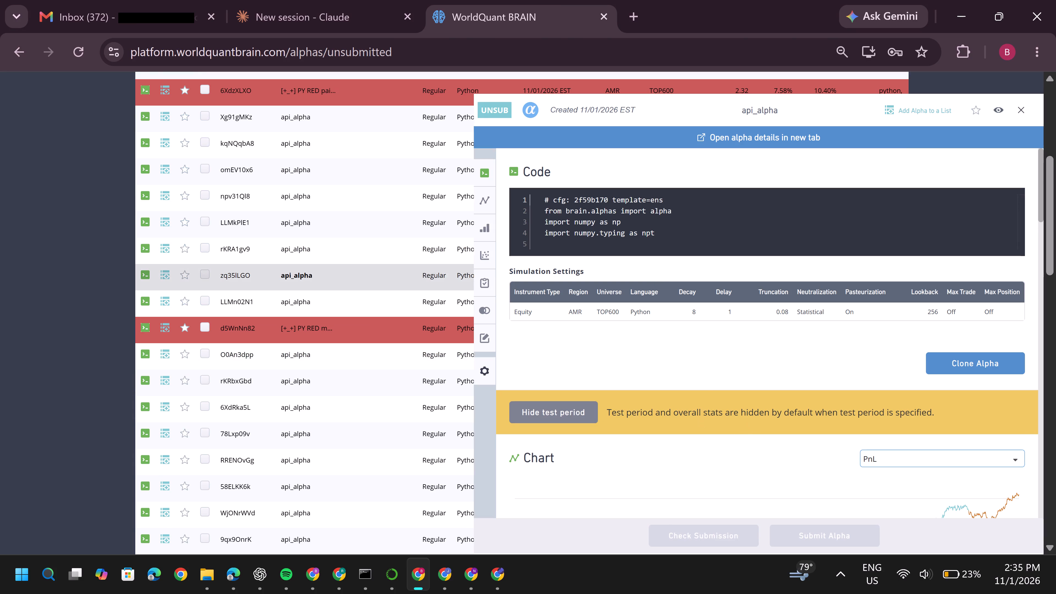
click(1020, 107)
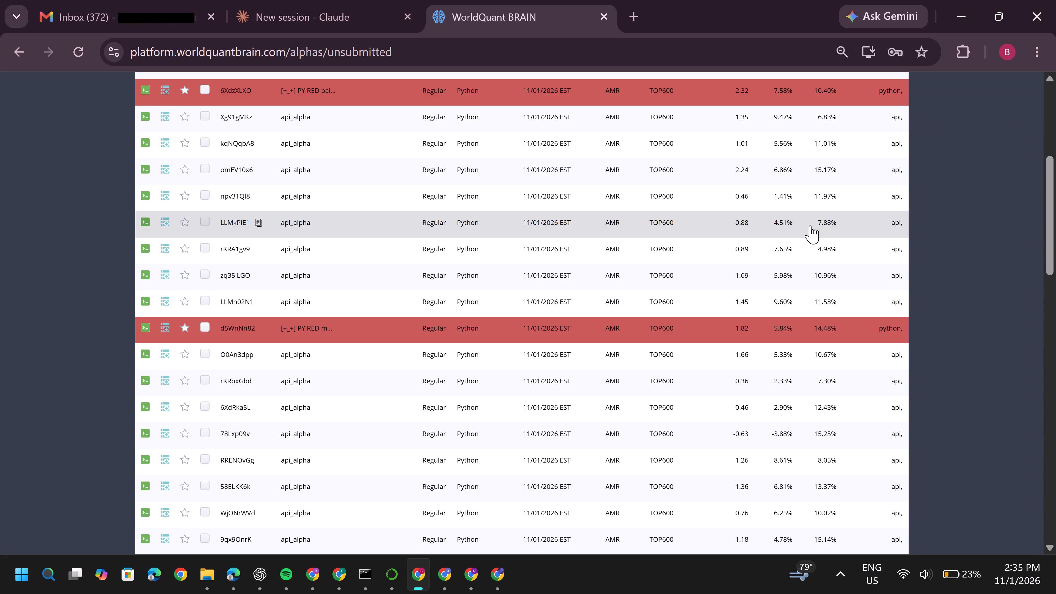
Open alpha omEV10x6, show its test period, examine its correlations and IS Testing Status, and close the details.
scroll(810, 226, up, 1)
click(722, 228)
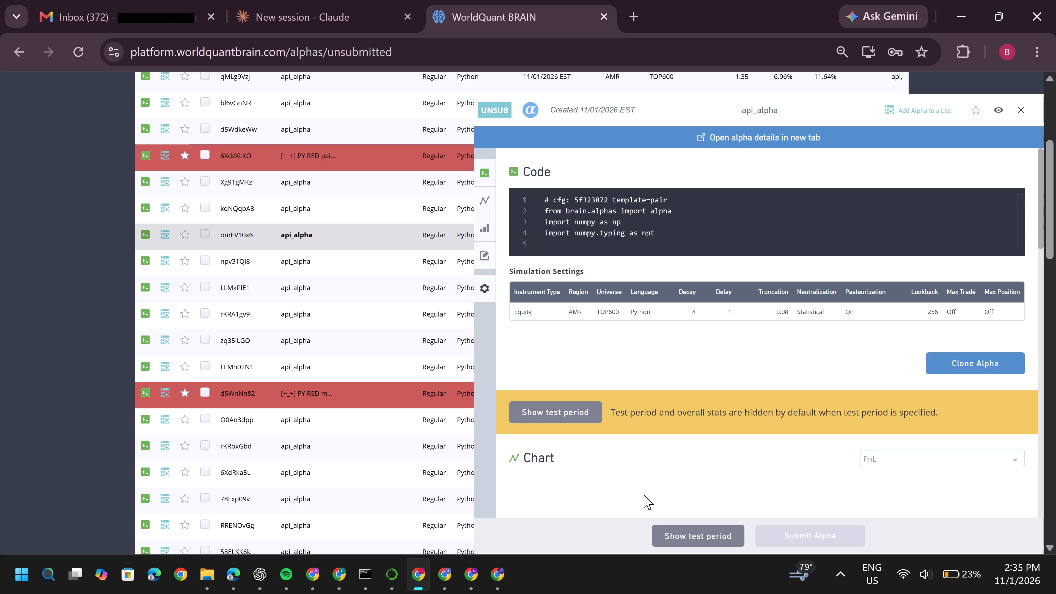
click(662, 530)
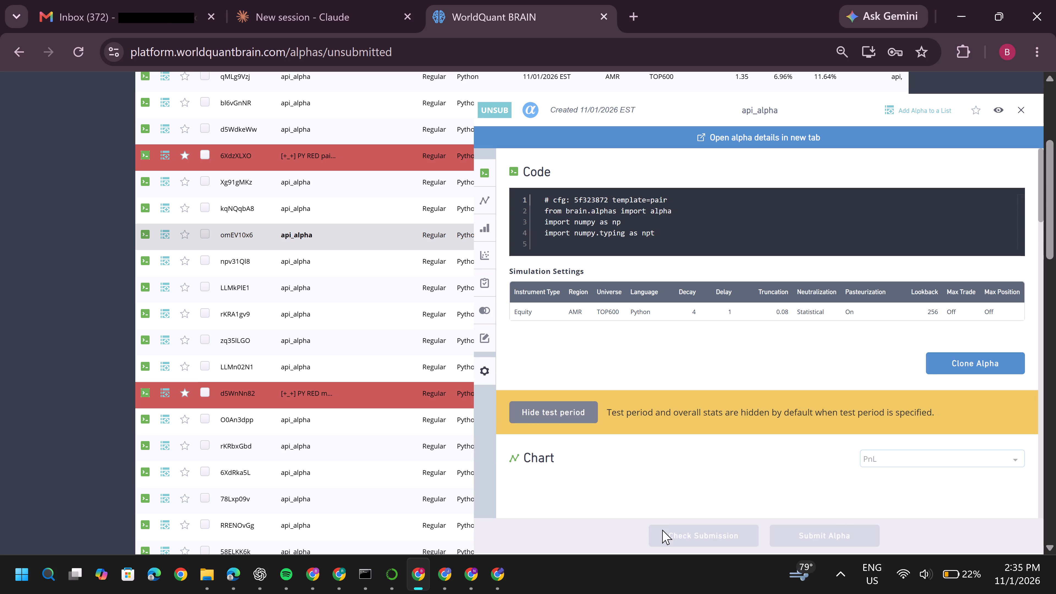
scroll(650, 444, down, 9)
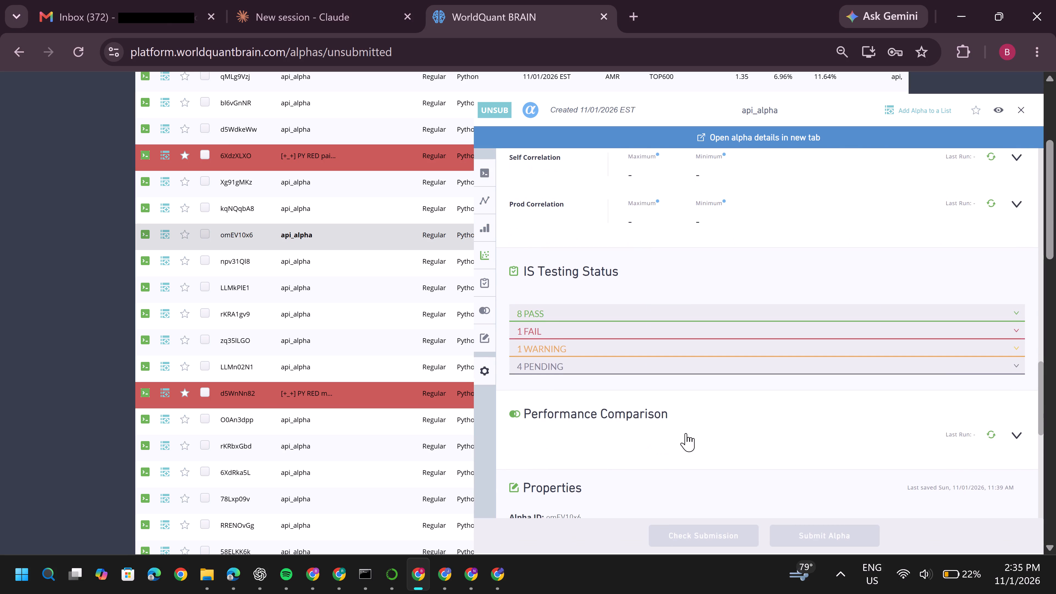
click(1020, 109)
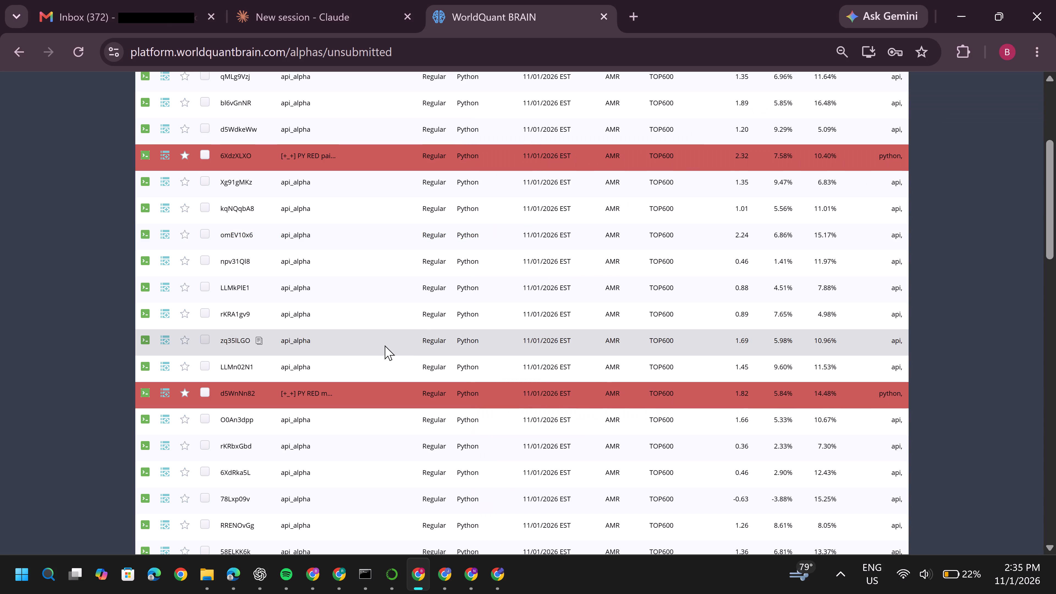
Open alpha bl6vGnNR, show its test period to view the PnL chart, and close the details.
scroll(412, 318, up, 2)
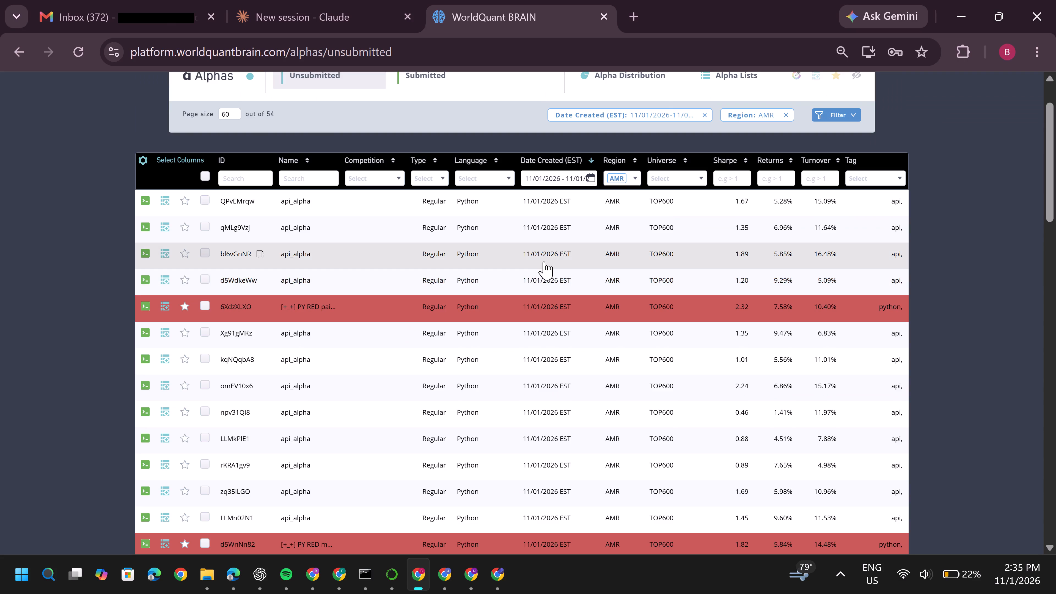
click(540, 256)
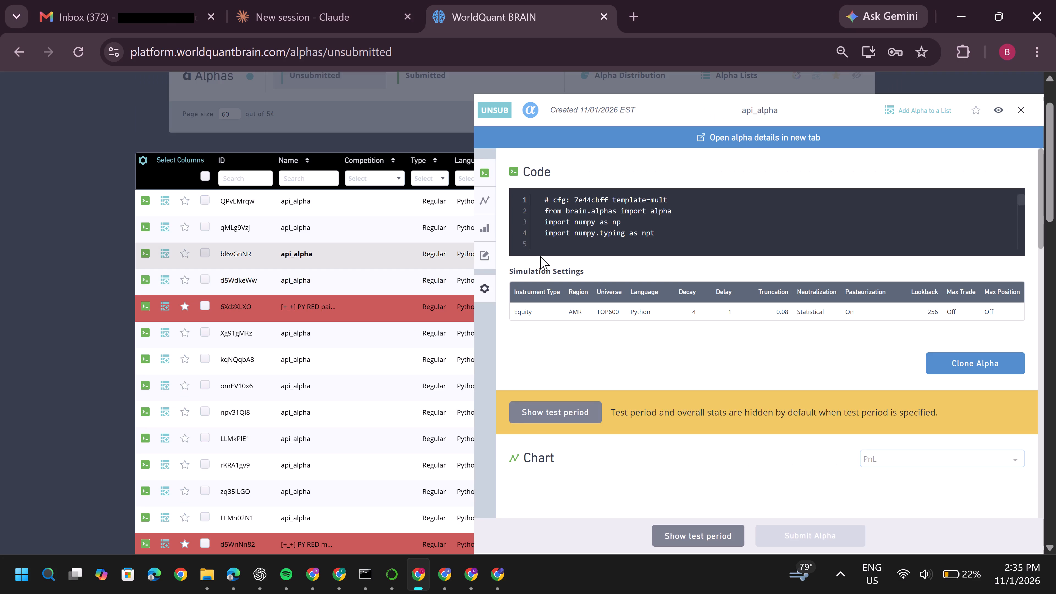
click(534, 406)
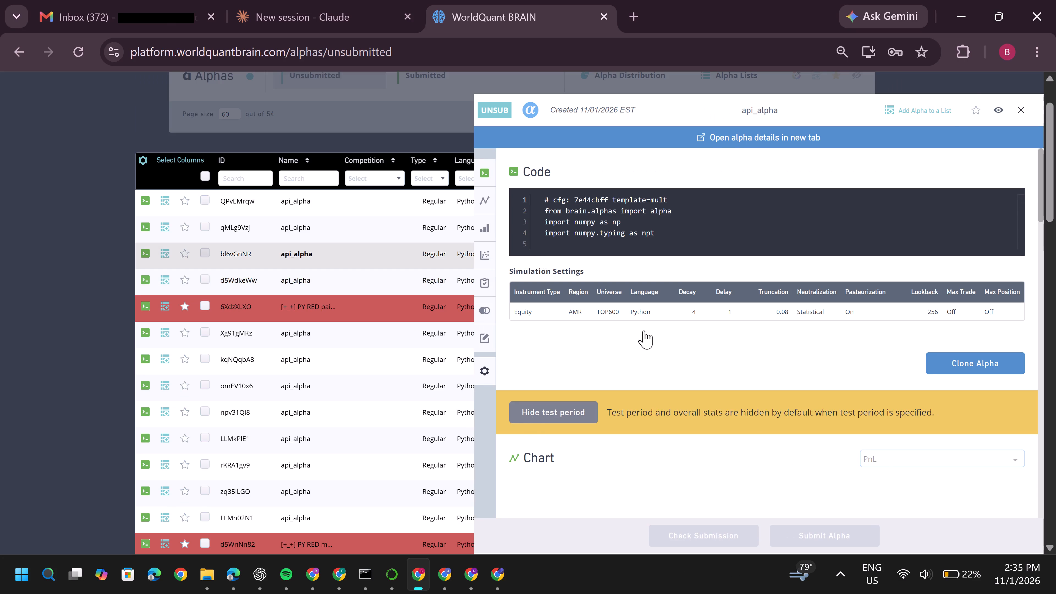
click(1017, 107)
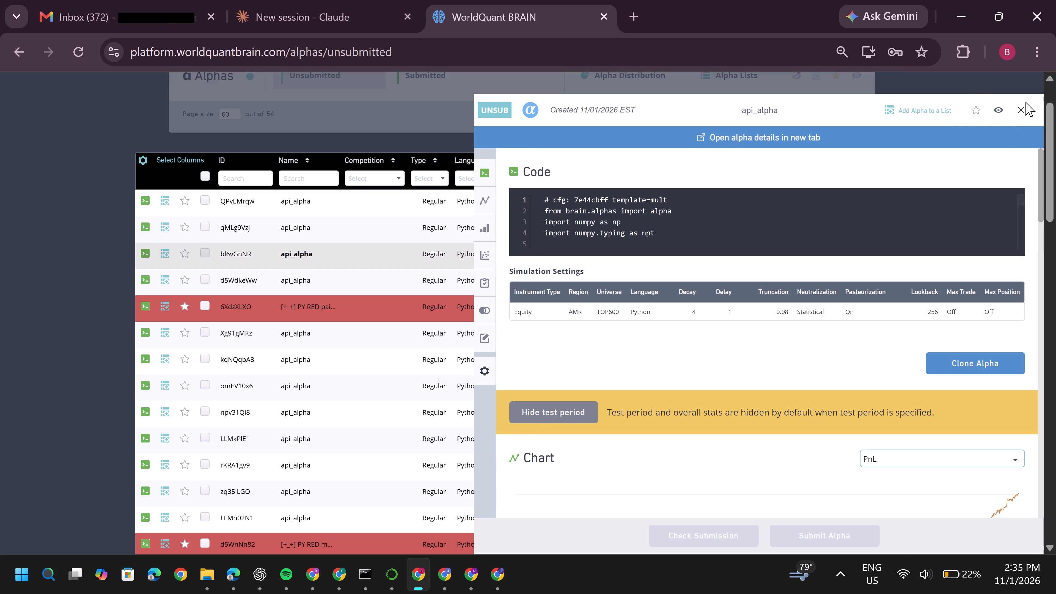
click(1021, 106)
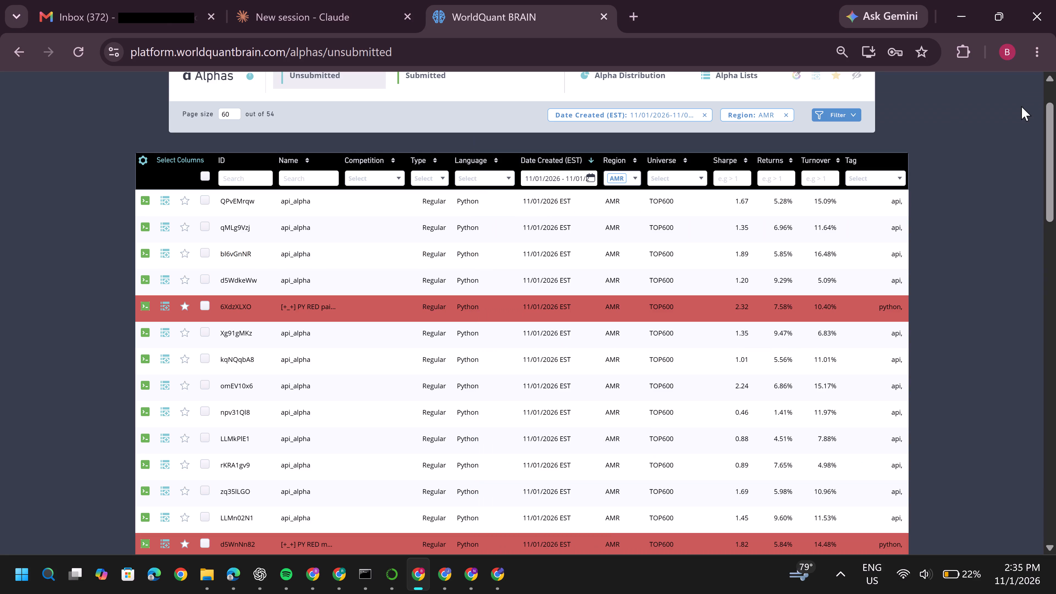
Open alpha QPvEMrqw and show its test period.
click(614, 195)
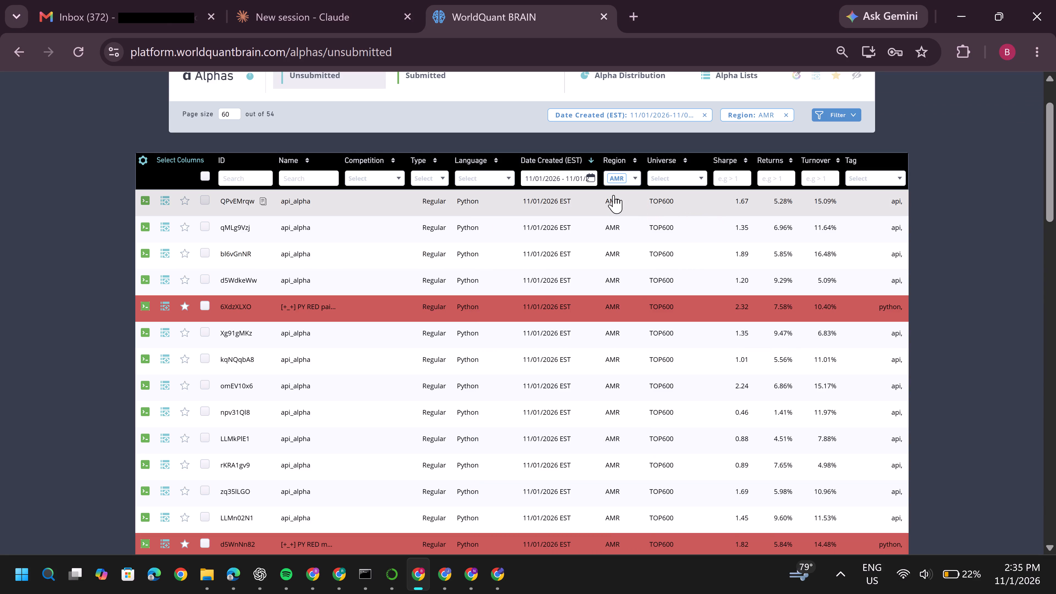
click(553, 403)
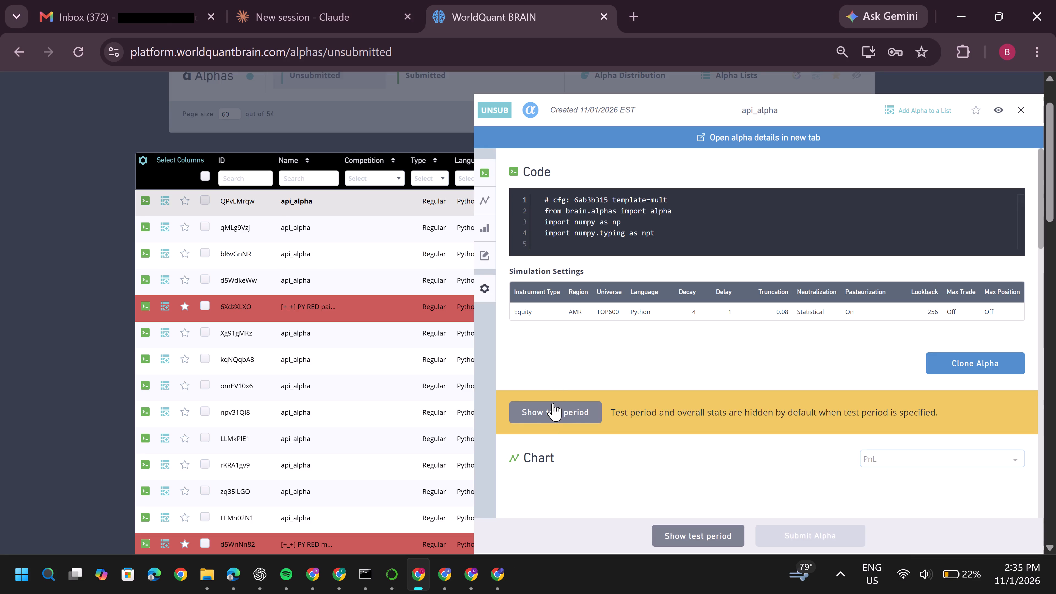
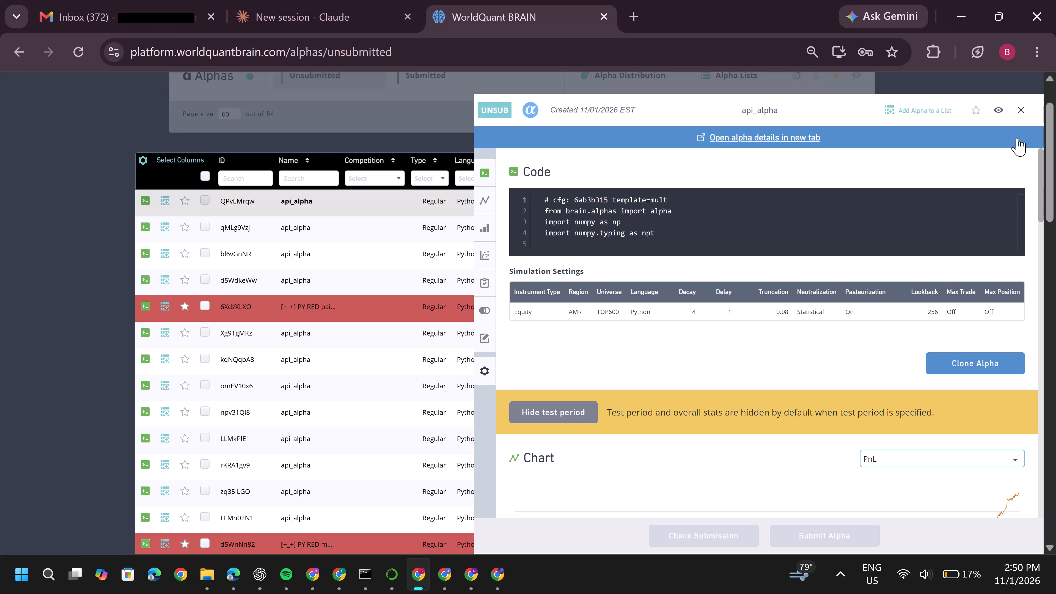
Close the details of alpha QPvEMrqw.
click(1022, 111)
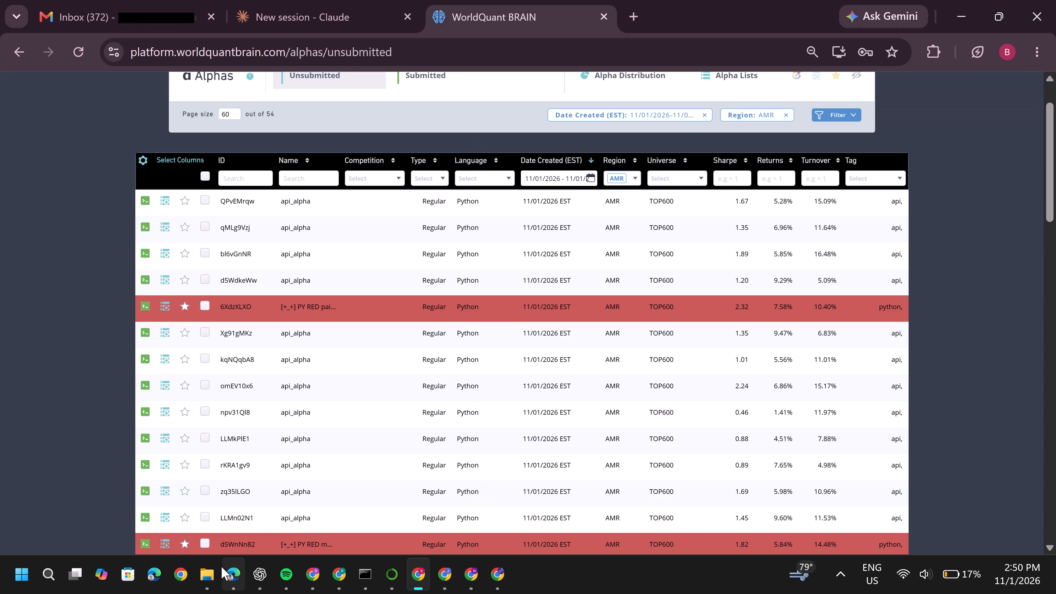
Switch to File Explorer, show the Modular-ACE-API folder in Details view, and refresh its file list.
click(206, 566)
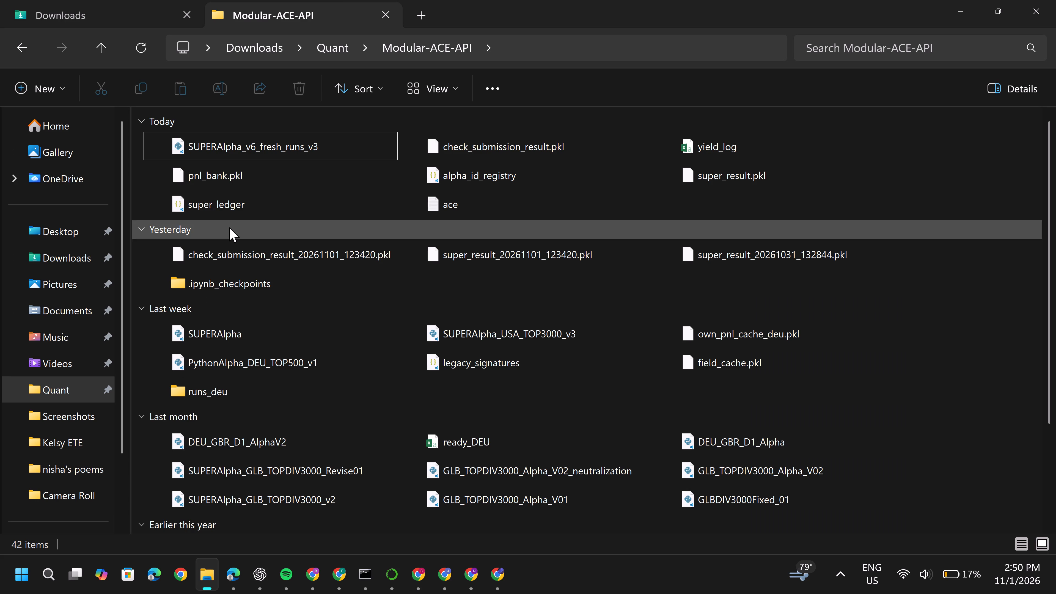
click(413, 90)
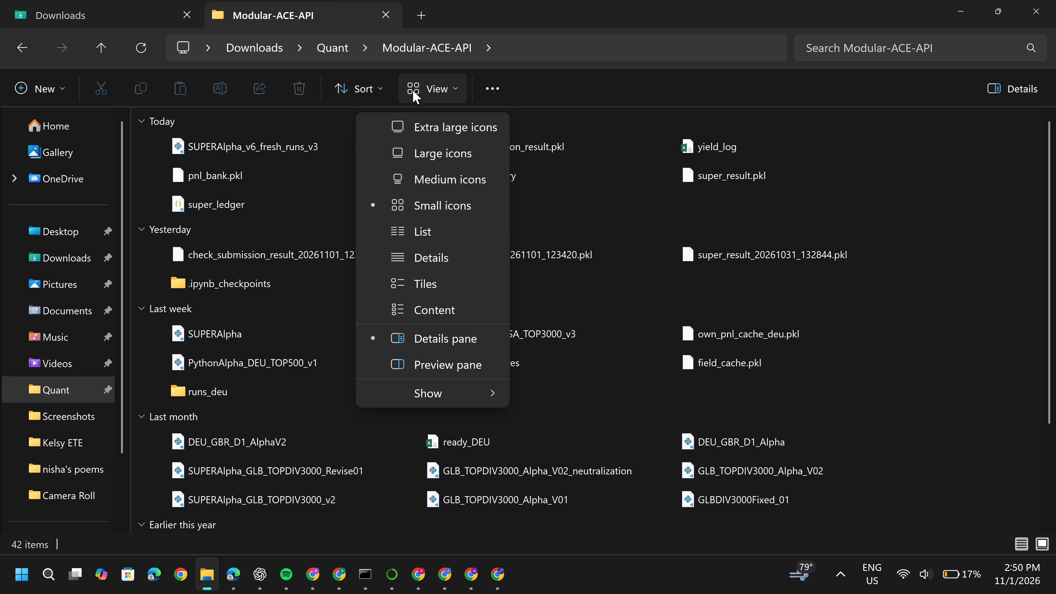
click(407, 258)
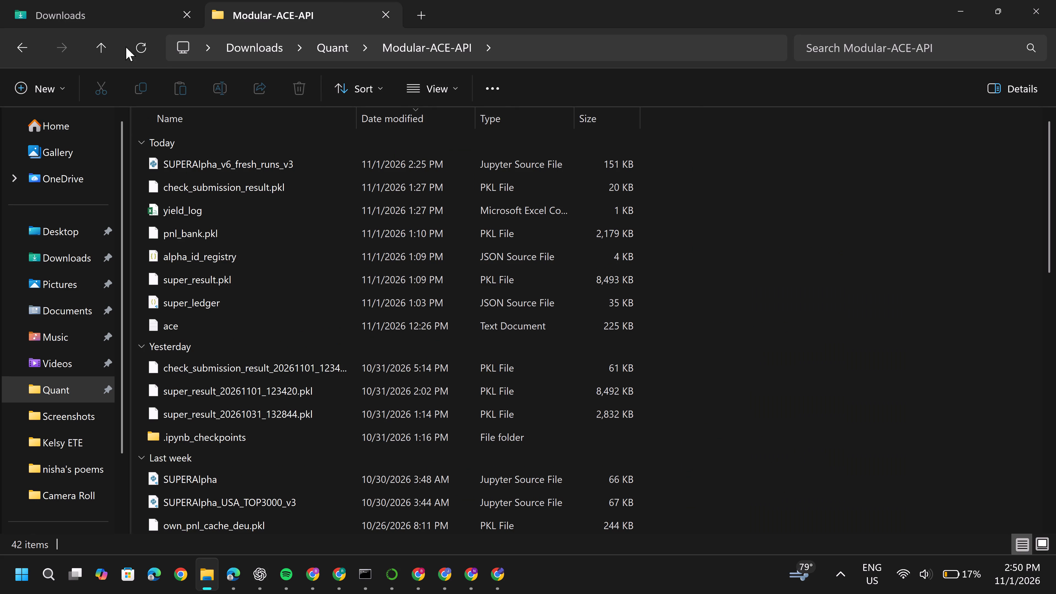
click(138, 50)
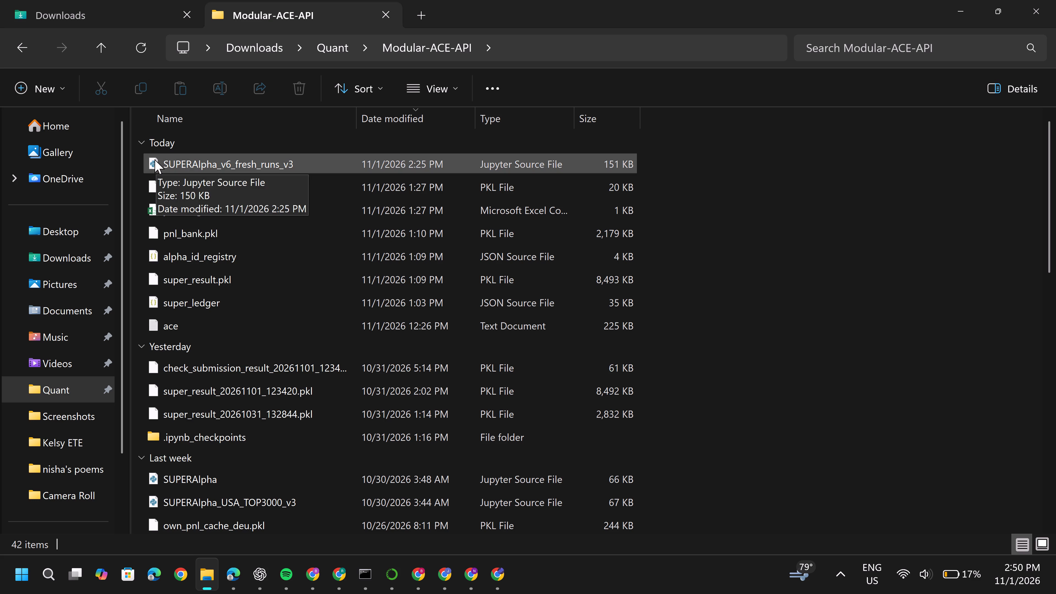
Copy the two files SUPERAlpha_v6_fresh_runs_v3 and check_submission_result.pkl together from the Today group.
drag(669, 192, 582, 164)
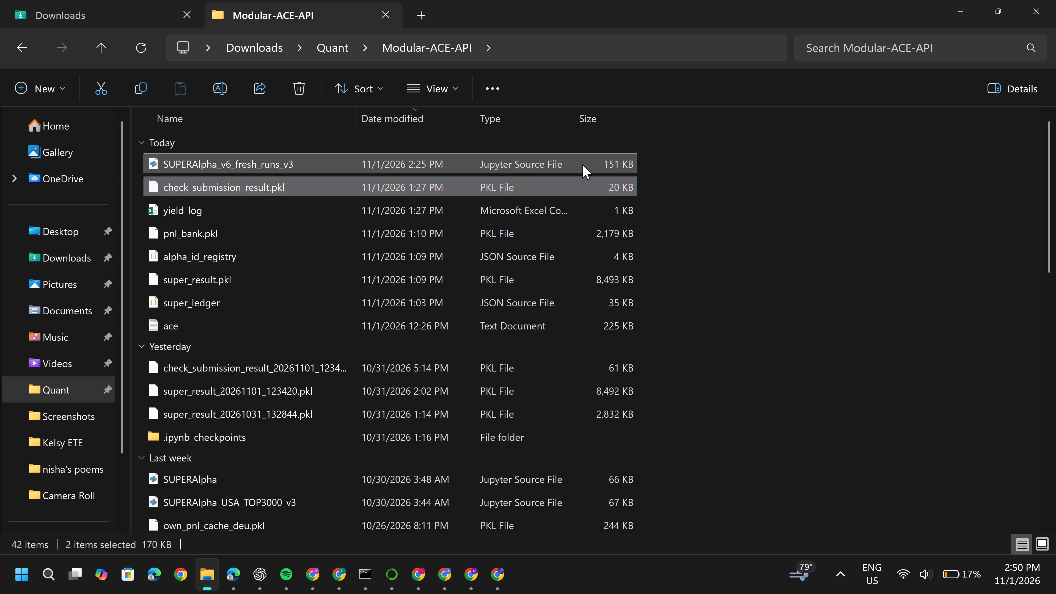
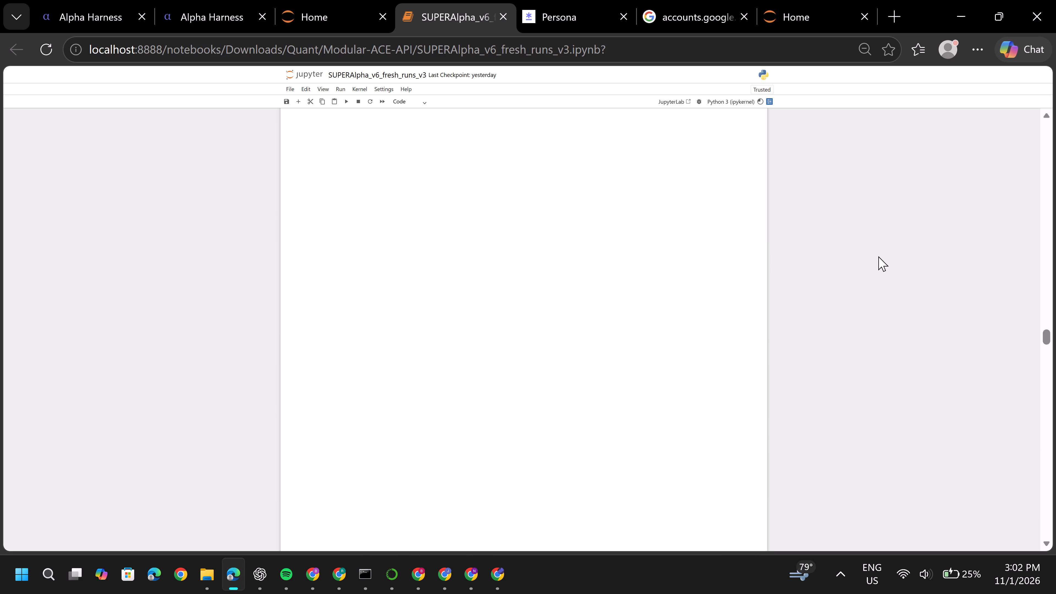
scroll(878, 256, up, 17)
scroll(878, 256, down, 5)
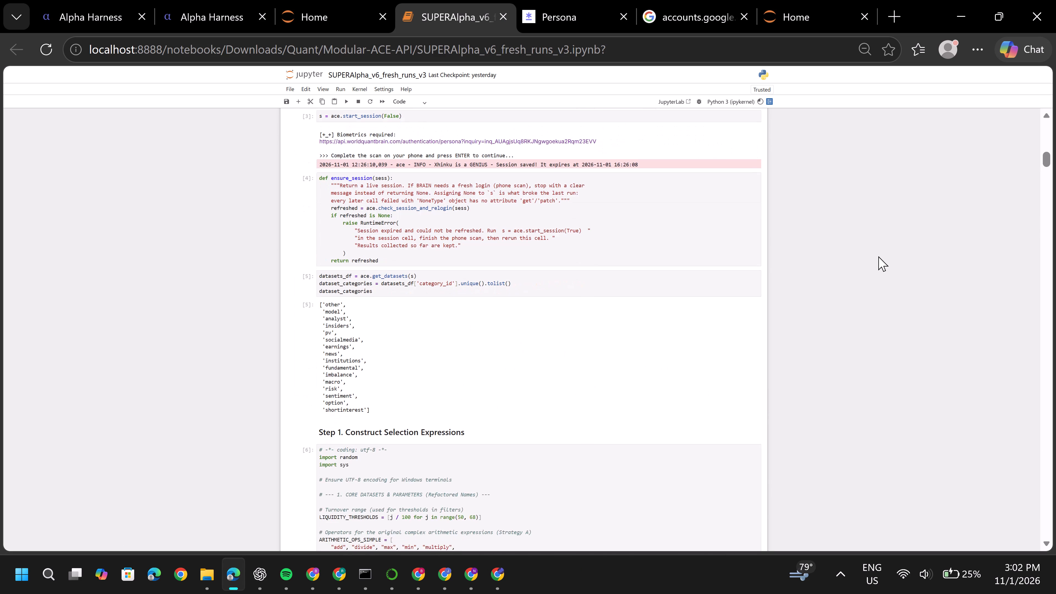
scroll(878, 256, down, 14)
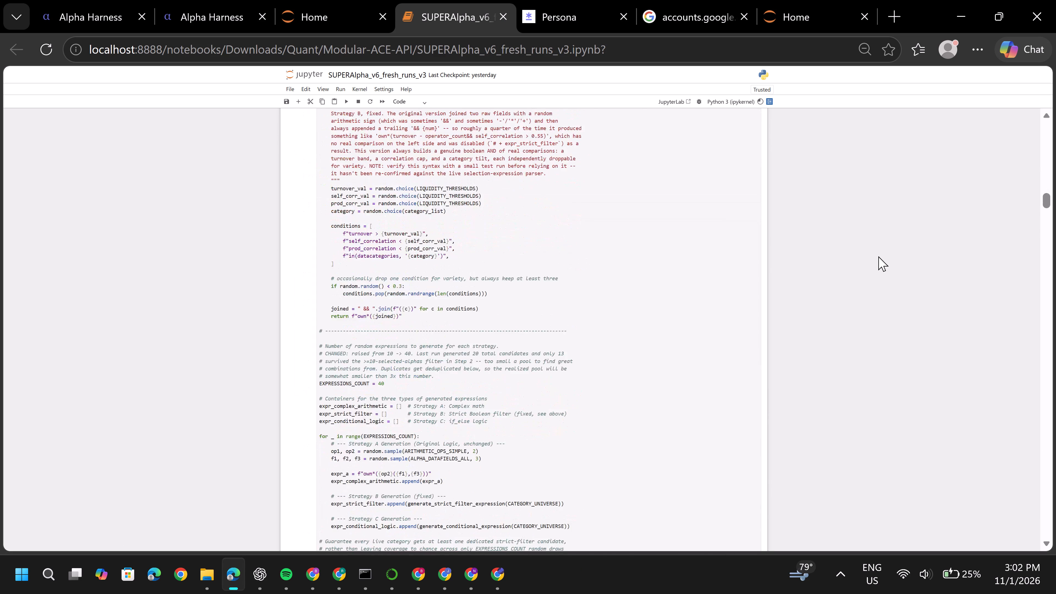
scroll(878, 256, down, 14)
scroll(878, 256, down, 9)
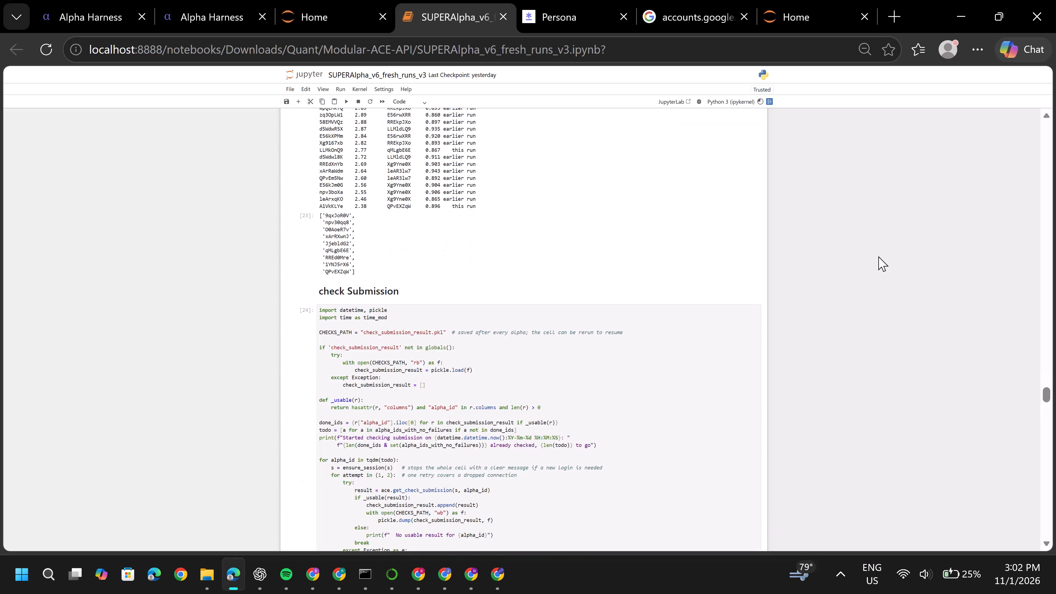
scroll(878, 256, down, 16)
scroll(878, 256, down, 7)
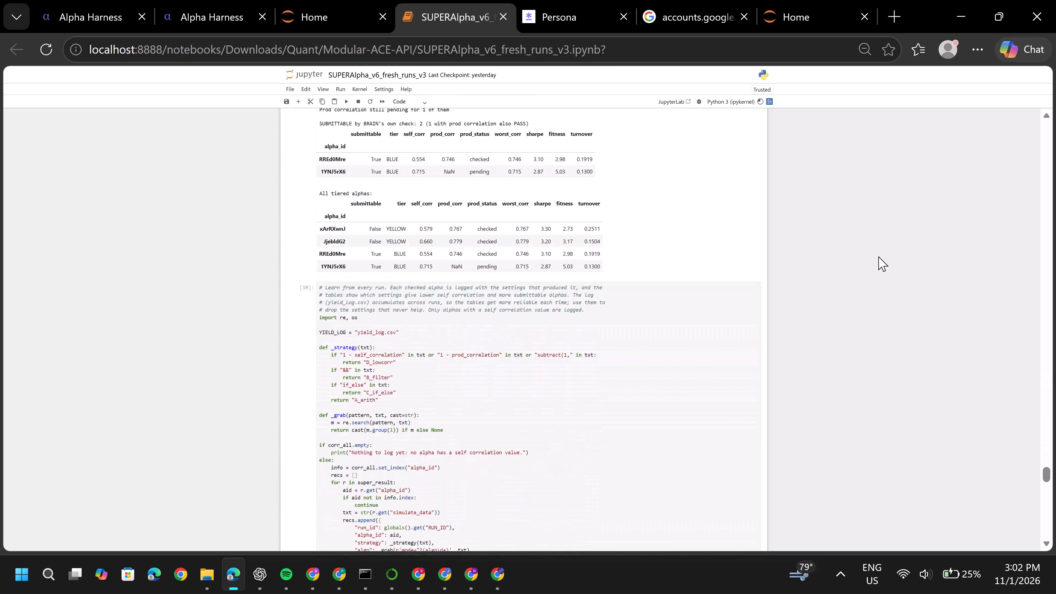
scroll(878, 256, down, 10)
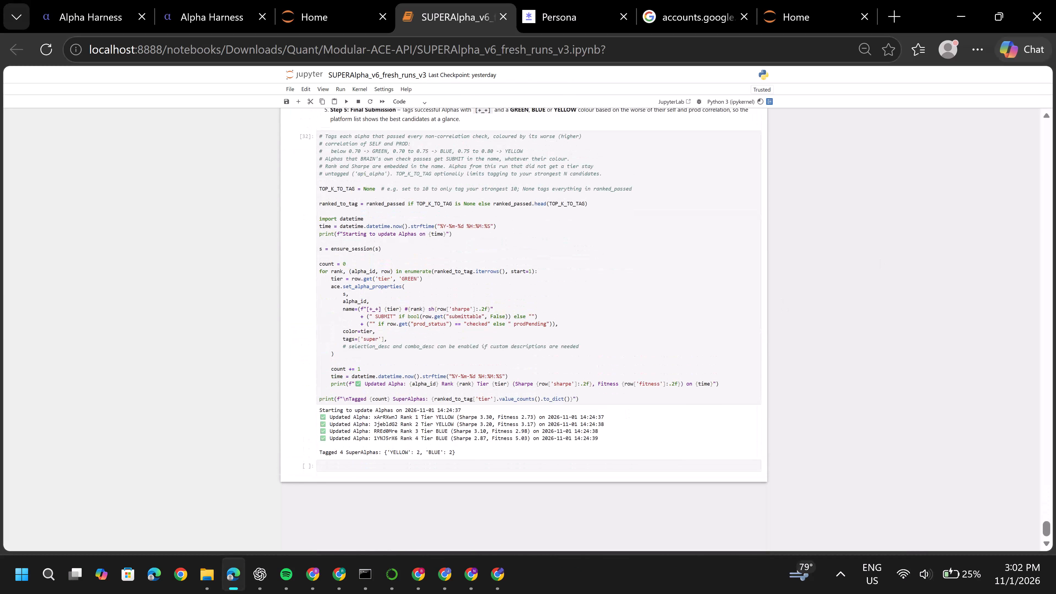
click(328, 462)
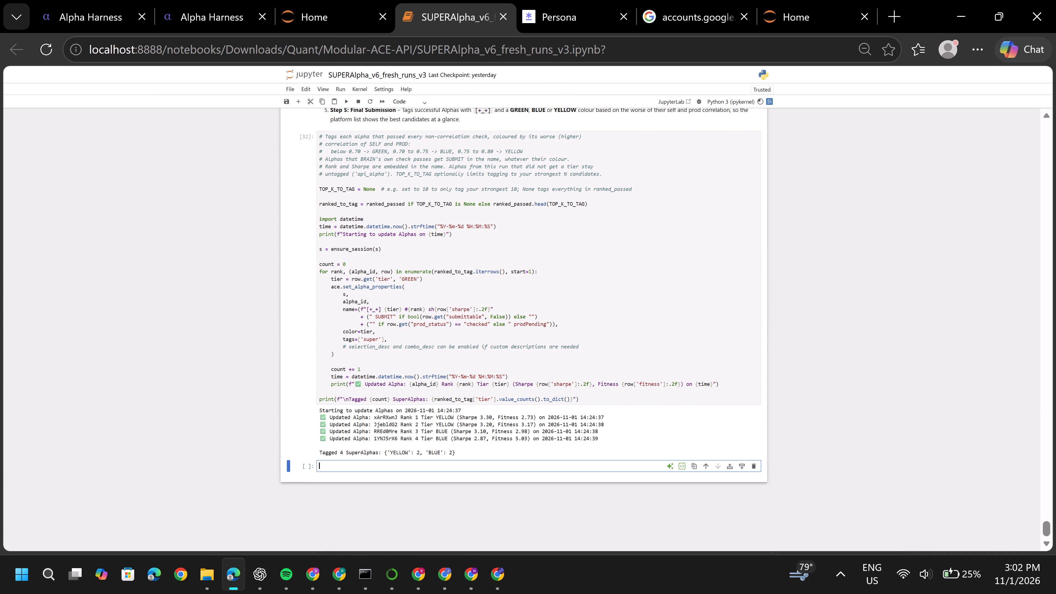
key(ctrl+v)
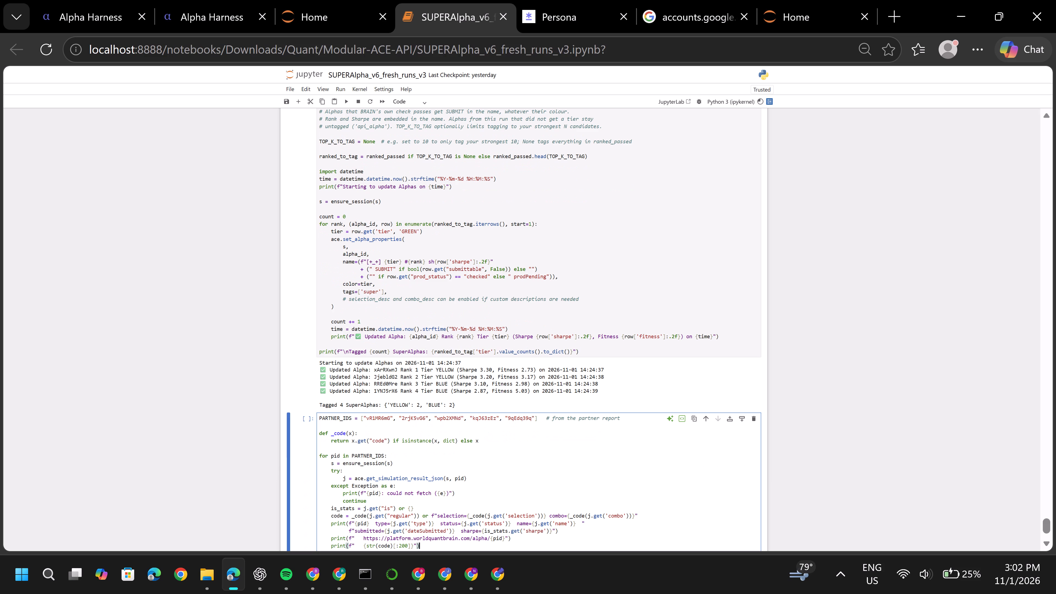
Run the partner lookup cell and view the status, submit date and platform link printed for each partner alpha.
scroll(328, 462, down, 2)
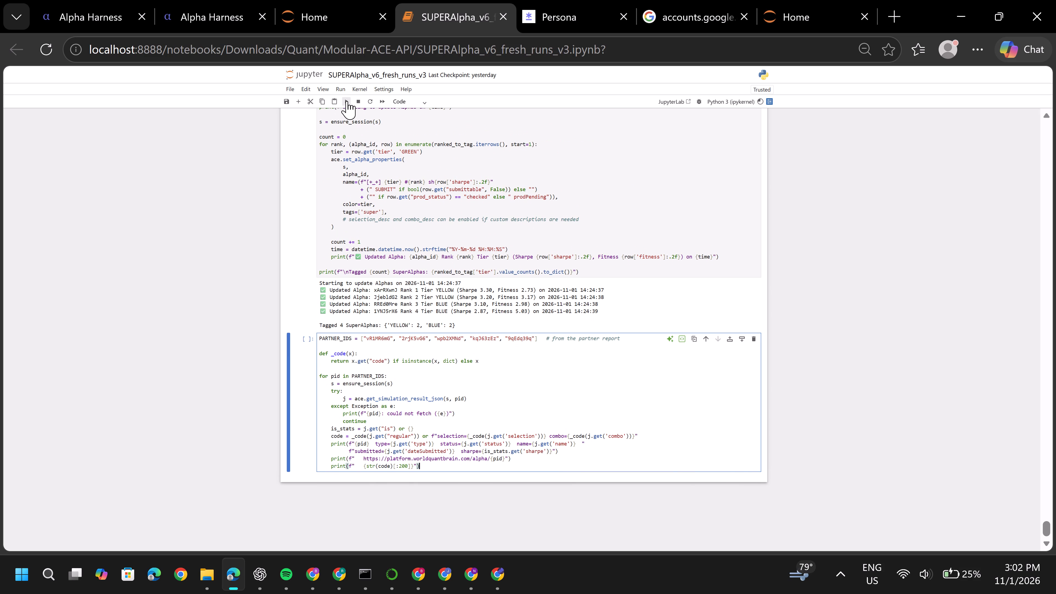
click(347, 101)
click(364, 347)
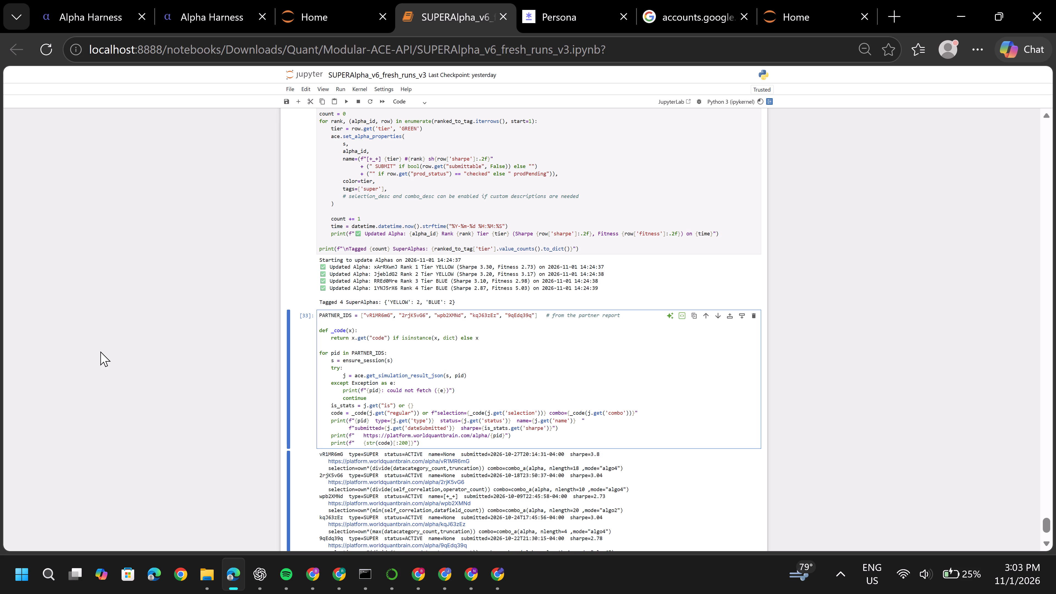
scroll(100, 351, down, 1)
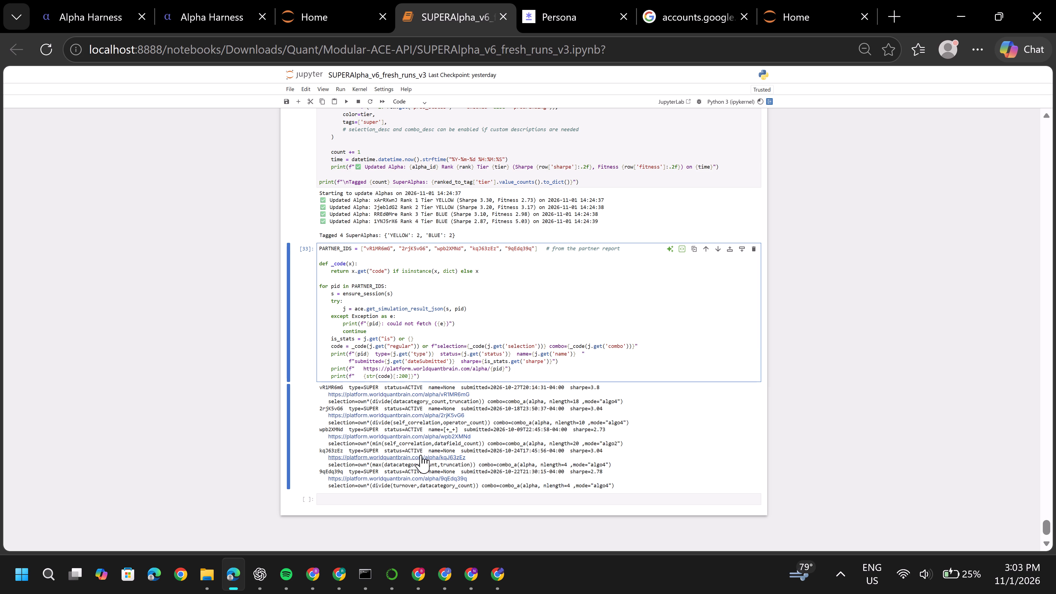
Try to open the vR1MR6mG platform link from the cell output in Edge, and return to the notebook.
click(373, 394)
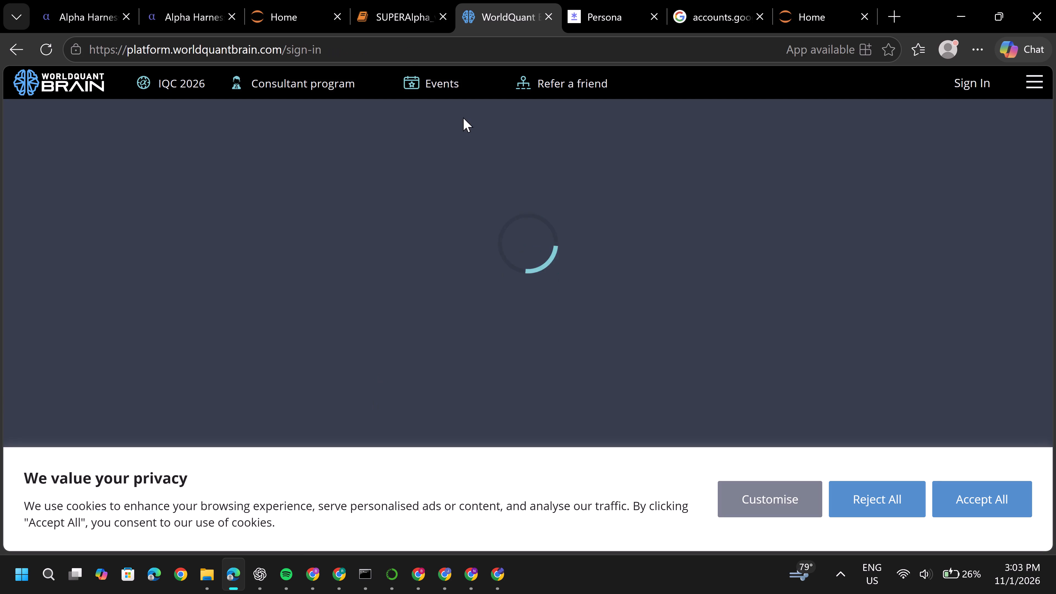
click(396, 25)
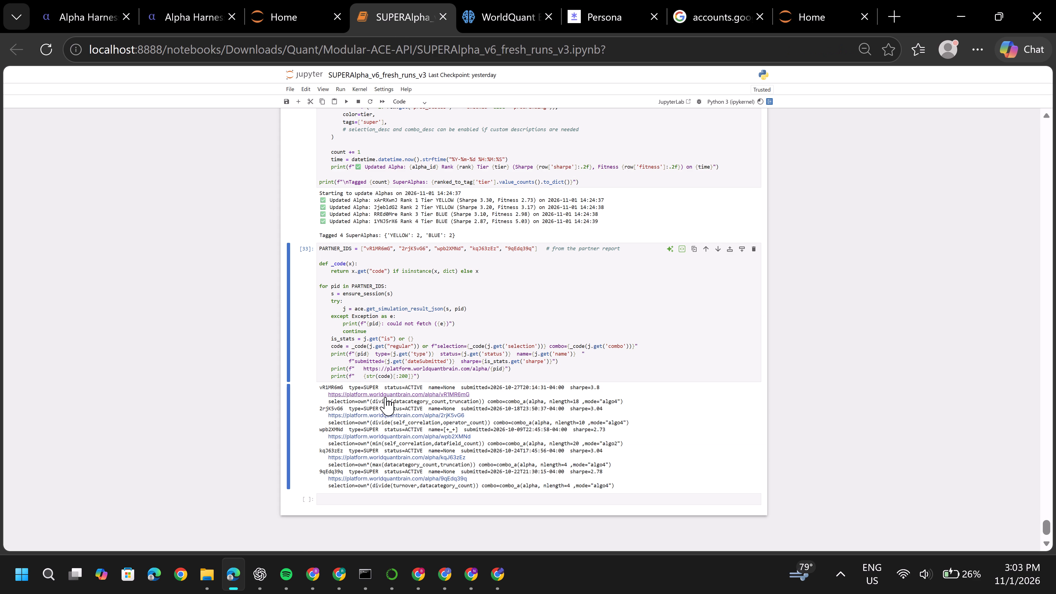
right_click(385, 397)
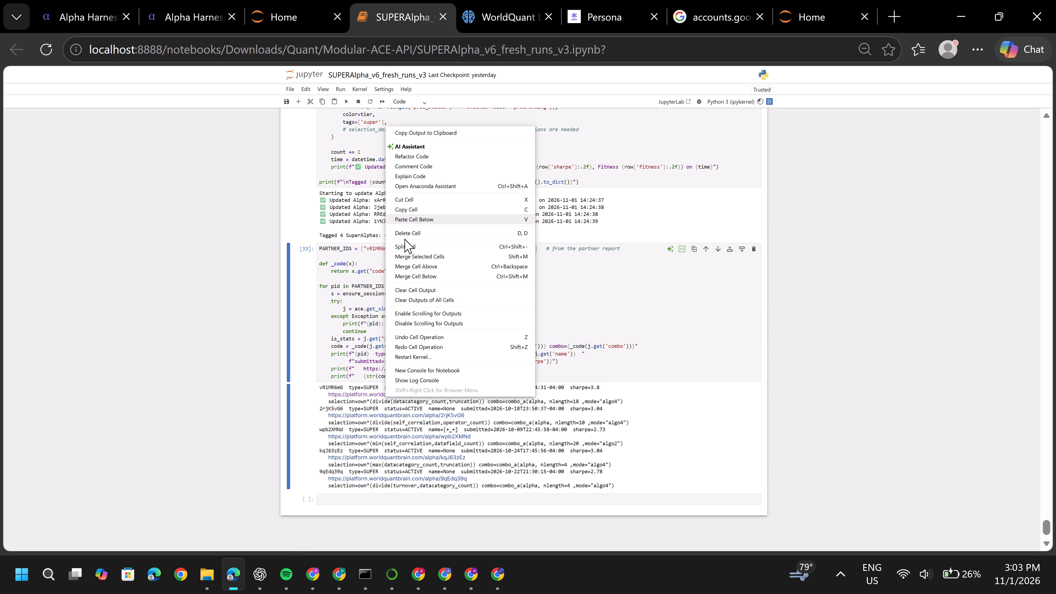
Copy the vR1MR6mG platform link from the output and open it in a new tab of the Chrome window holding the Claude chat.
drag(328, 394, 475, 396)
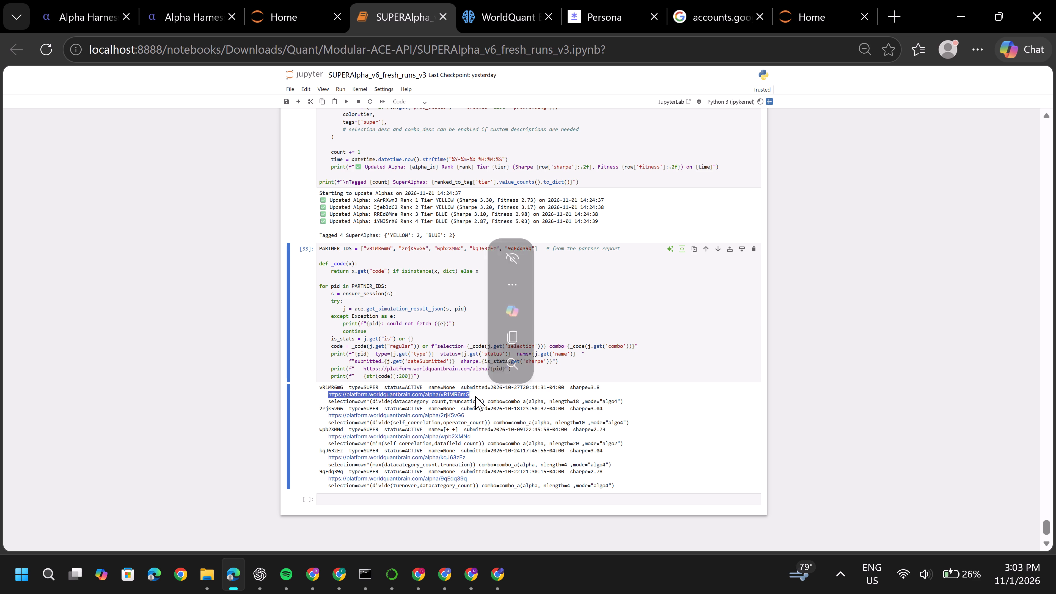
key(ctrl+c)
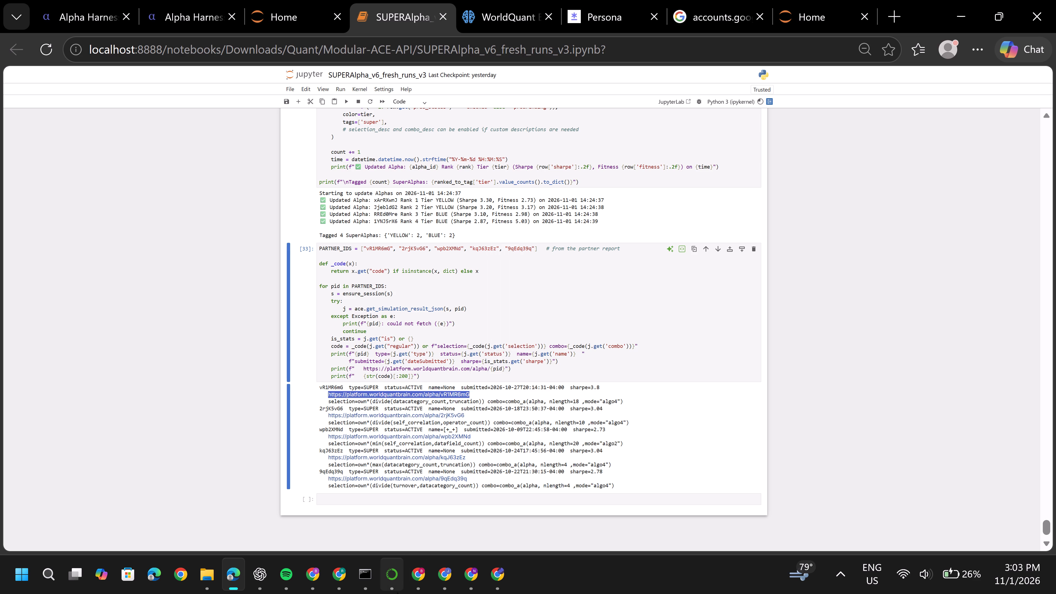
click(416, 581)
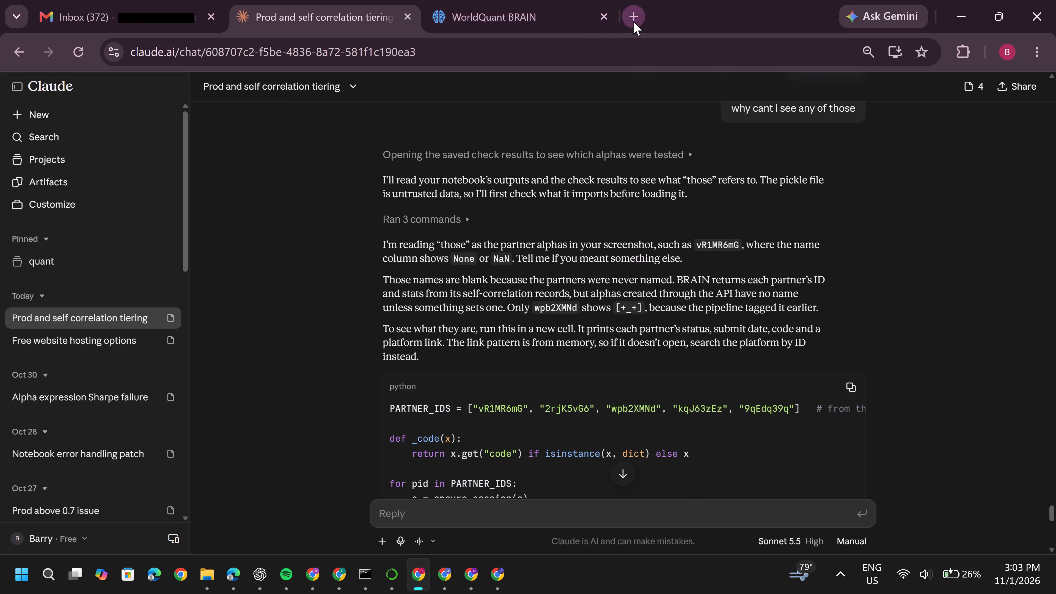
click(633, 21)
key(ctrl+v)
key(Return)
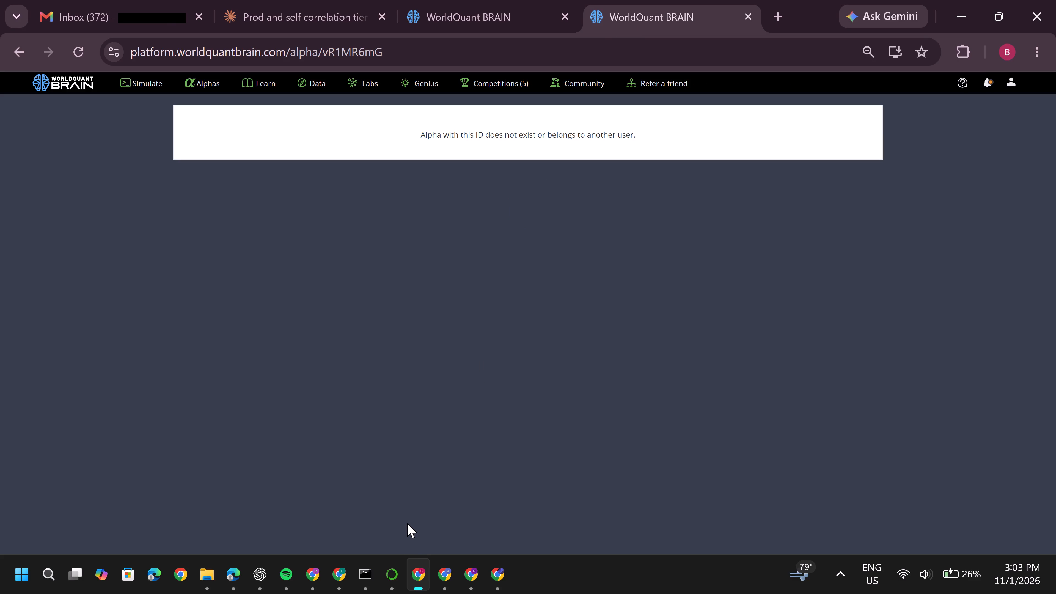
Open the same vR1MR6mG link in the other Chrome window that shows the unsubmitted alphas, and examine the alpha's page.
click(315, 571)
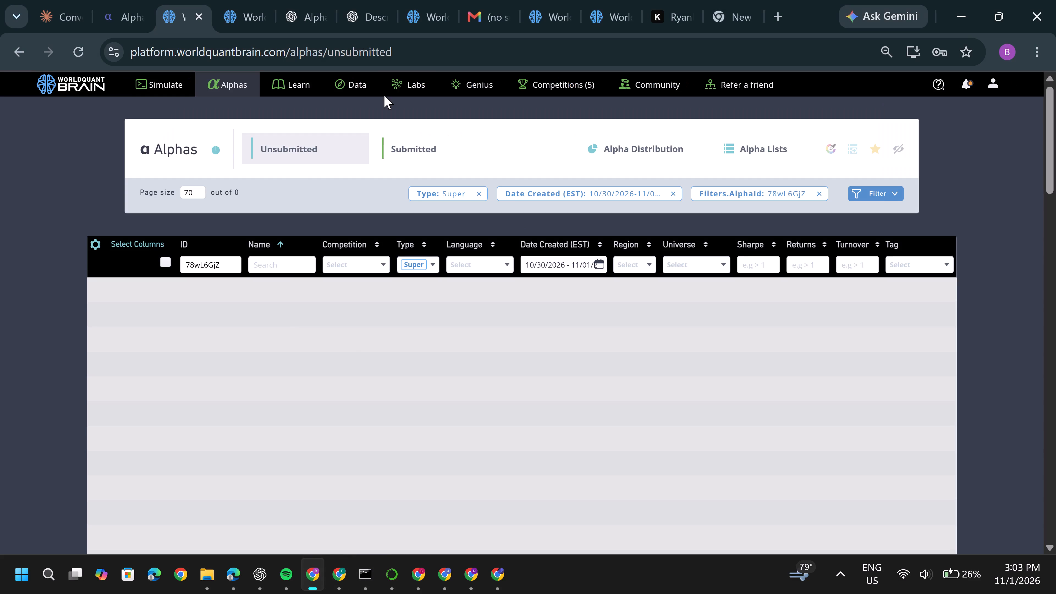
click(735, 14)
key(ctrl+v)
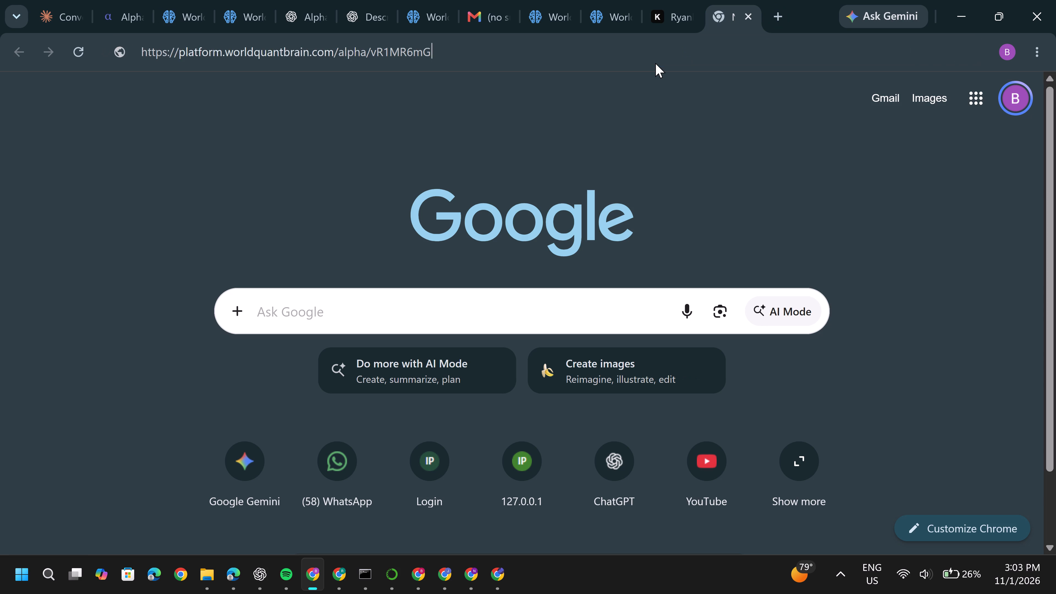
key(Return)
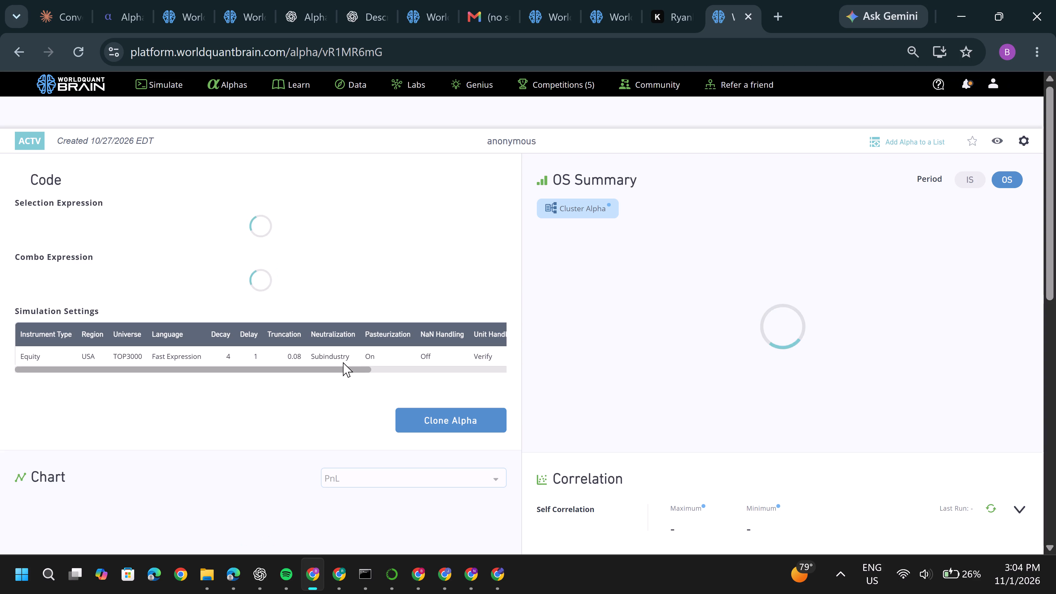
scroll(343, 362, down, 7)
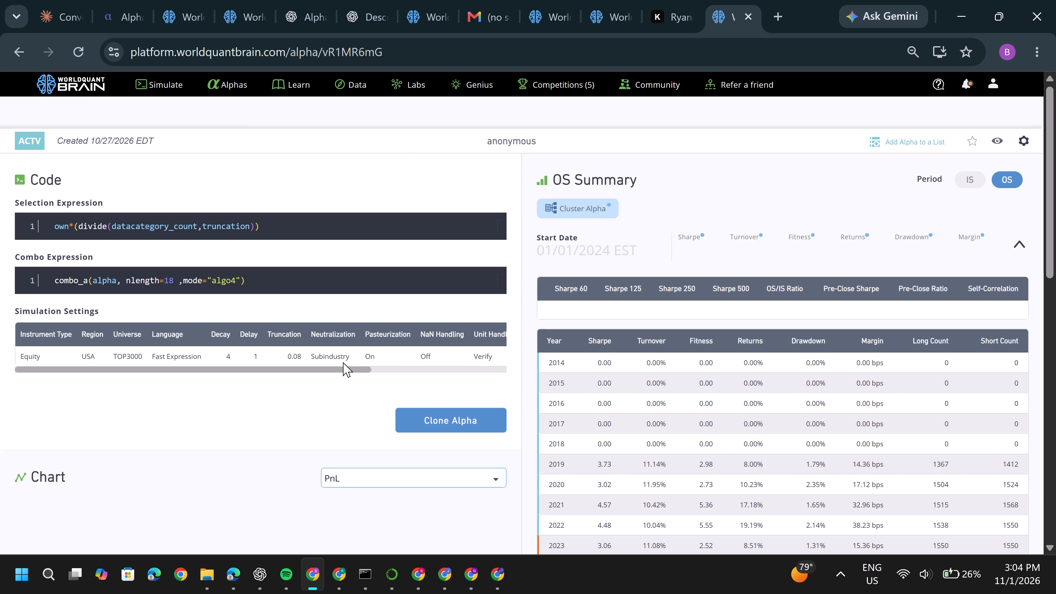
Check the vR1MR6mG page in the Chrome window with the Claude chat, and review the notebook's partner lookup output and partner report.
click(421, 573)
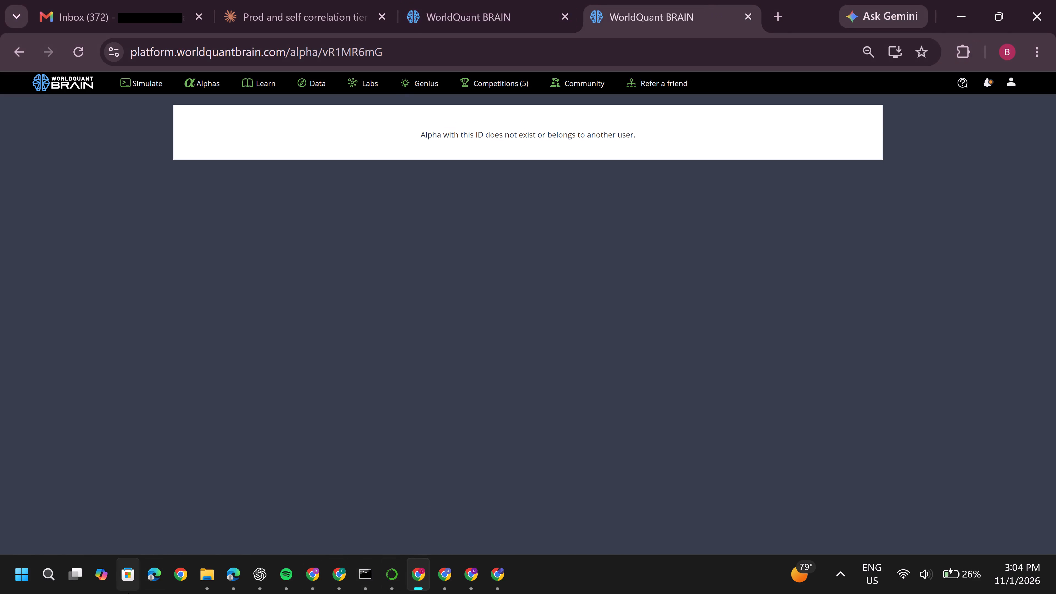
click(226, 571)
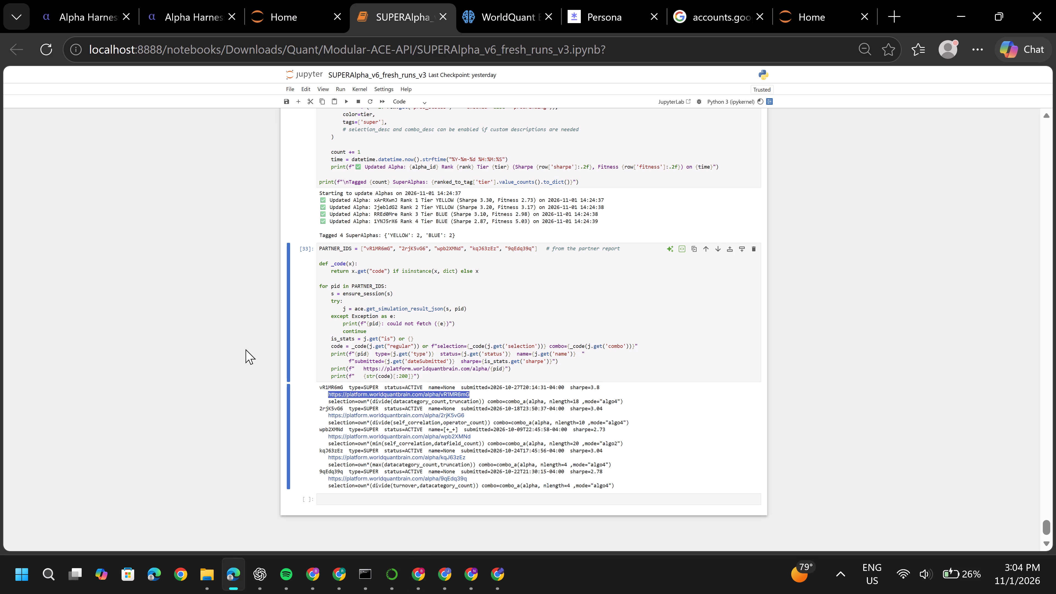
scroll(246, 349, up, 2)
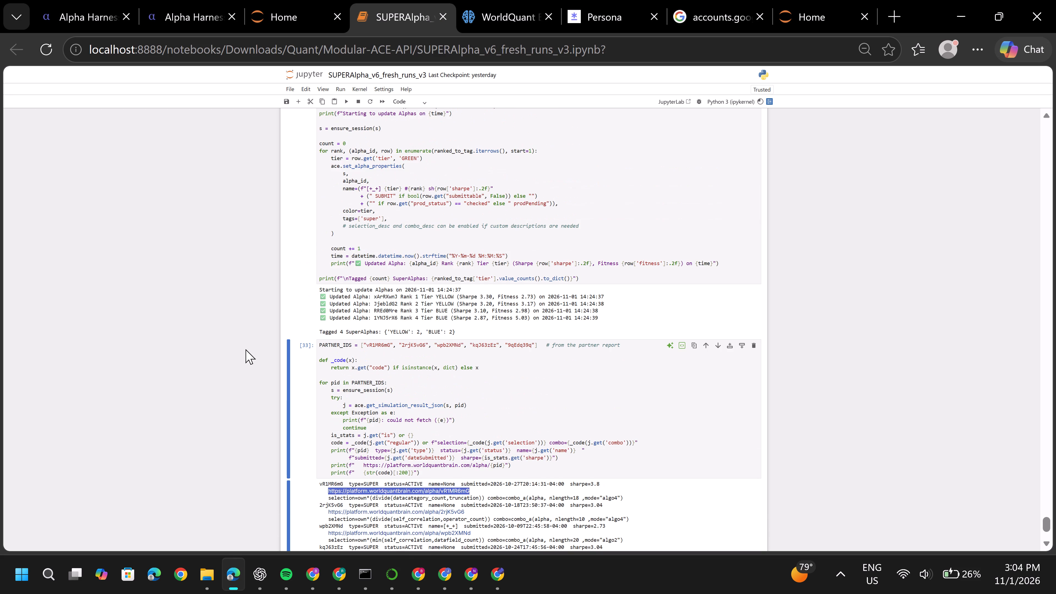
scroll(246, 349, up, 1)
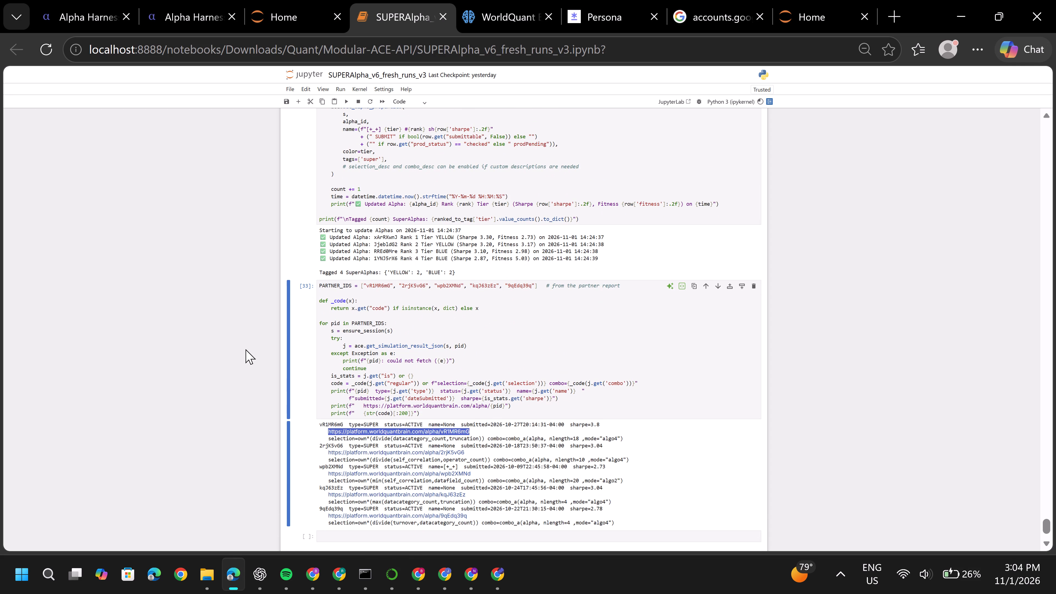
scroll(246, 349, up, 2)
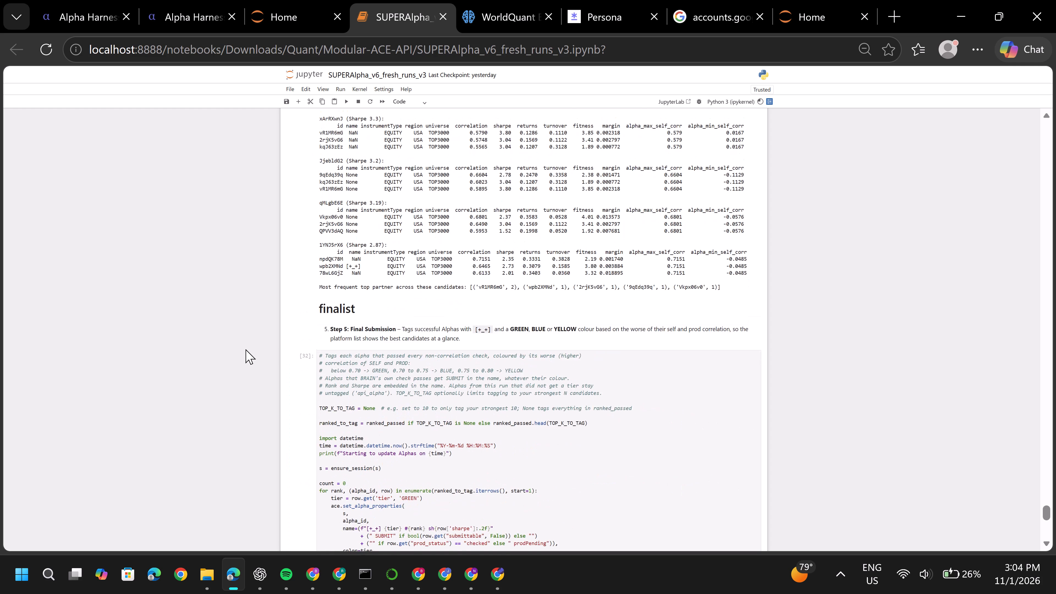
Copy the wpb2XMNd platform link from the lookup output and open it in a new tab beside the working vR1MR6mG page.
scroll(246, 349, down, 5)
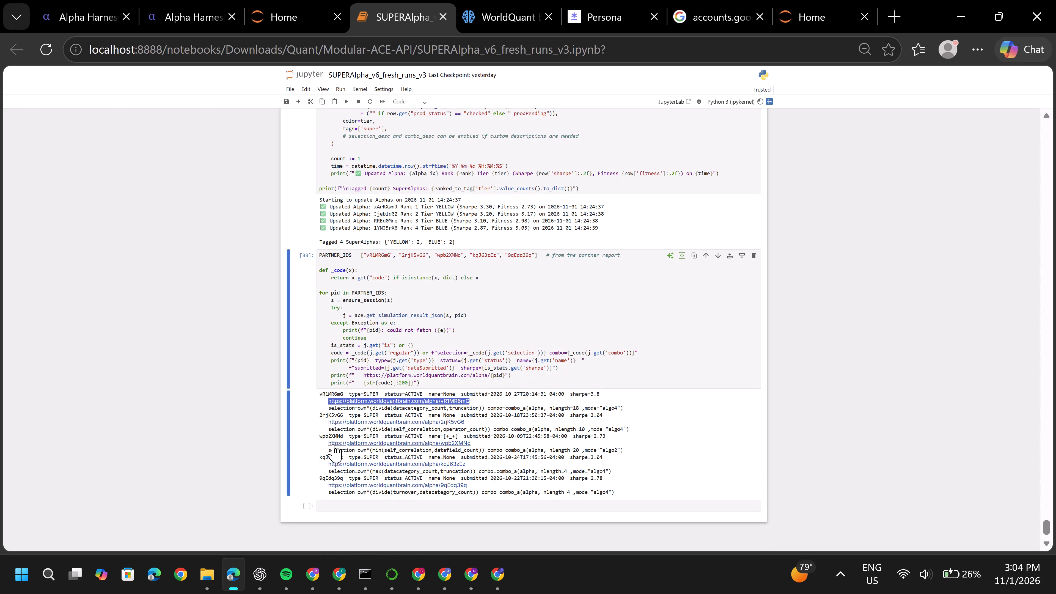
drag(326, 443, 536, 441)
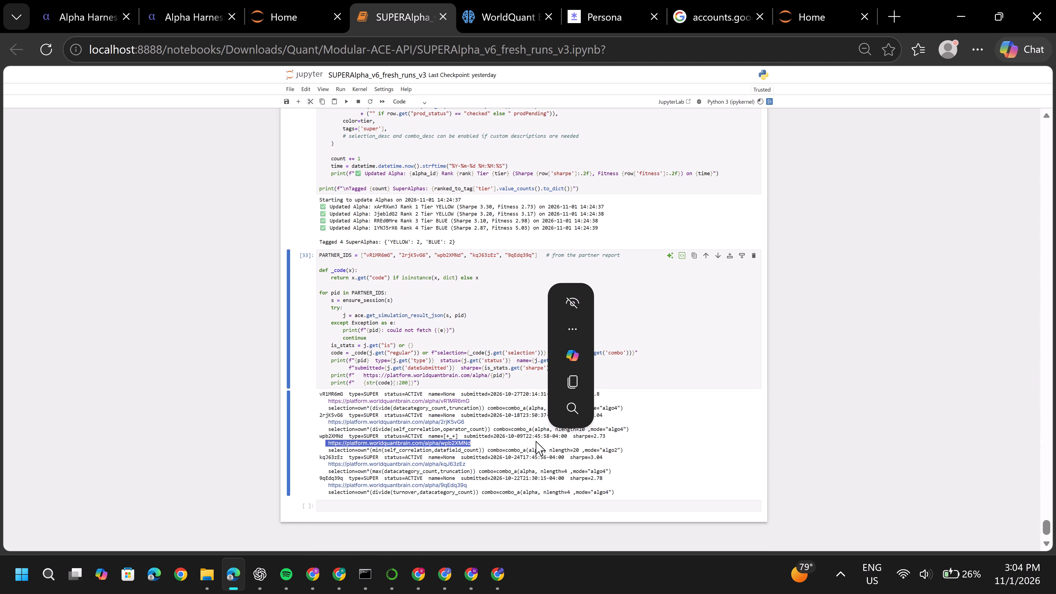
key(ctrl+c)
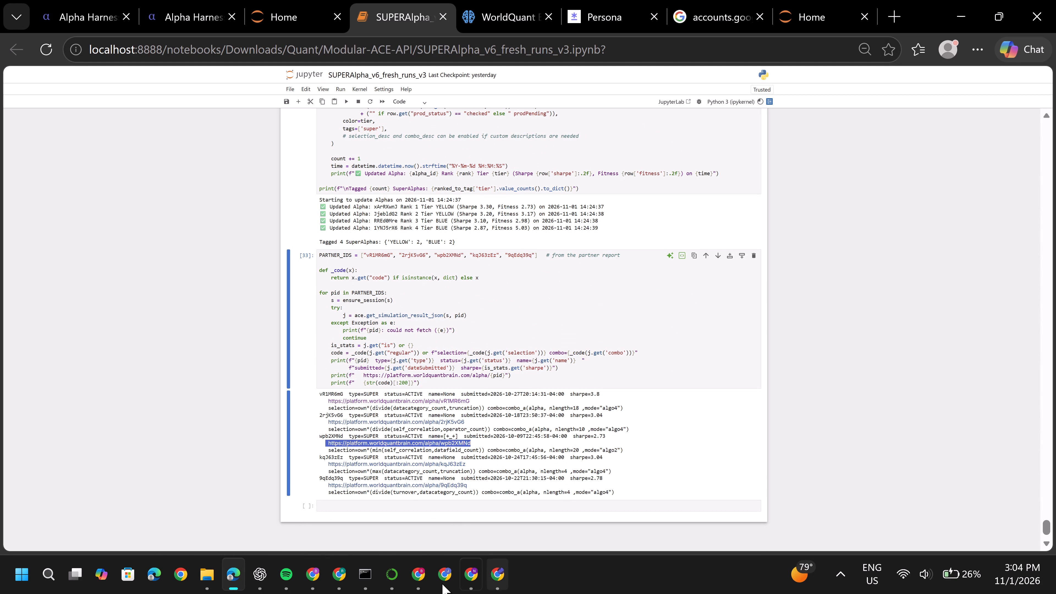
click(311, 581)
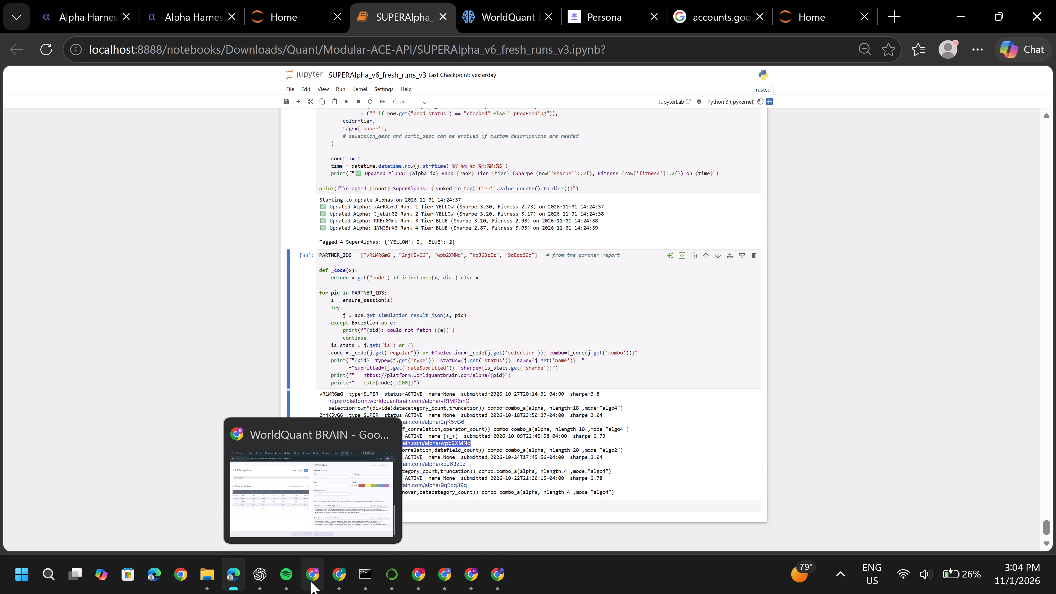
click(776, 18)
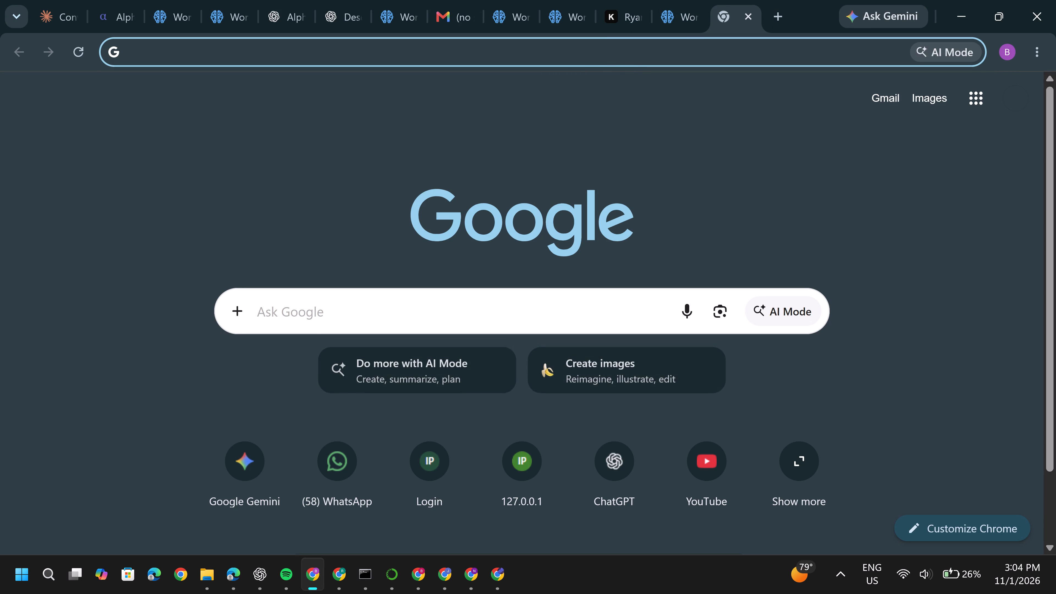
key(ctrl+v)
key(Return)
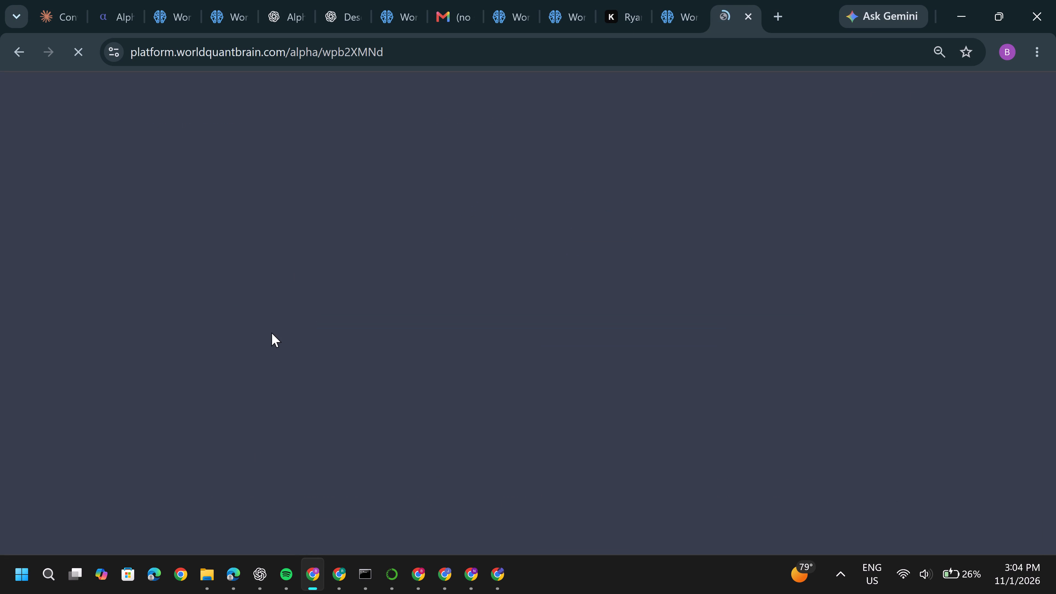
Return to the notebook and review the partner report's correlation tables above the finalist section.
click(228, 568)
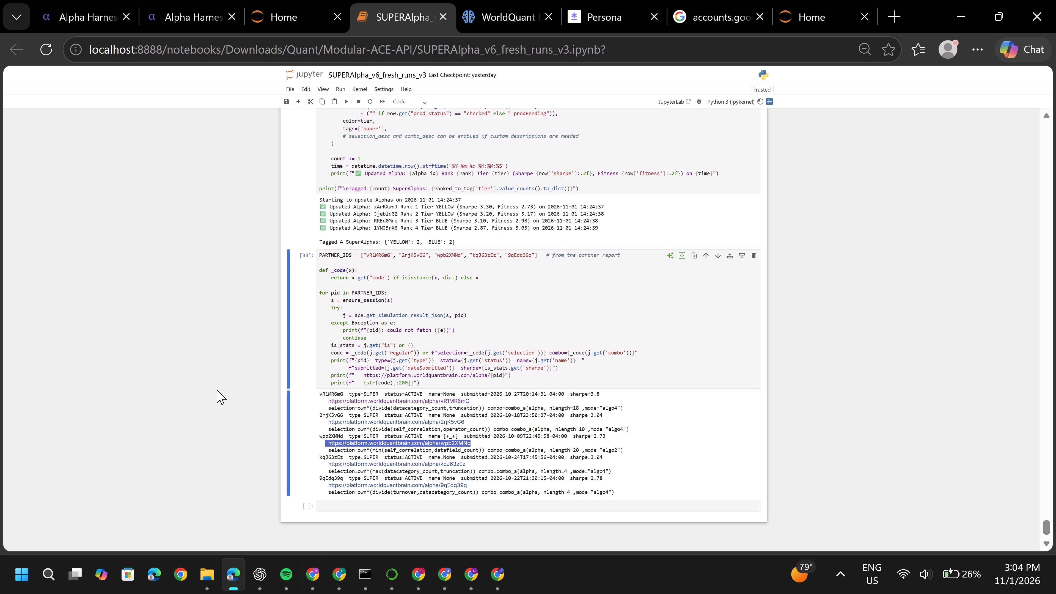
scroll(217, 389, up, 3)
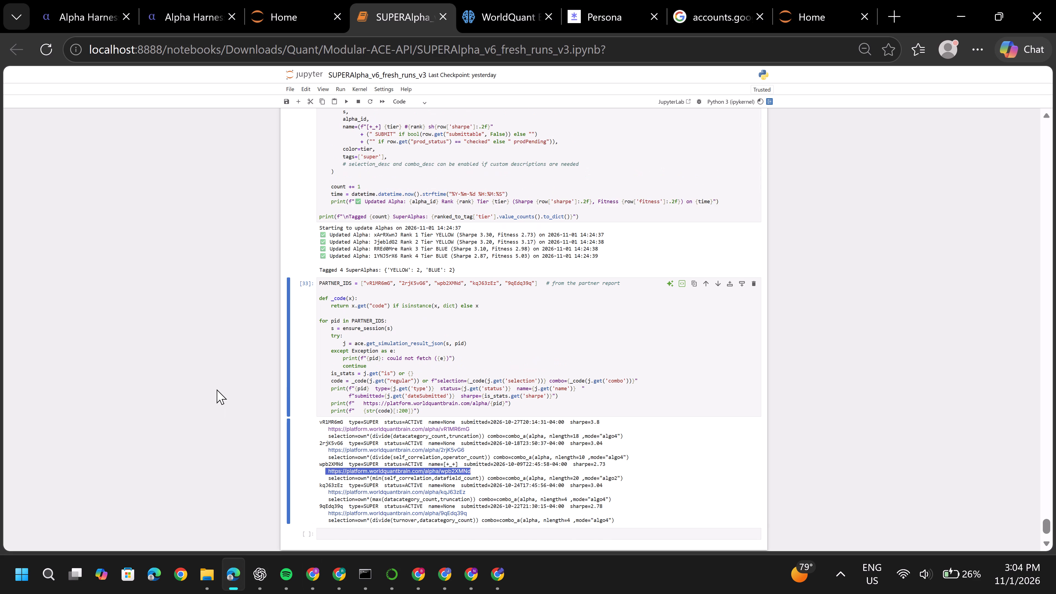
scroll(217, 389, up, 3)
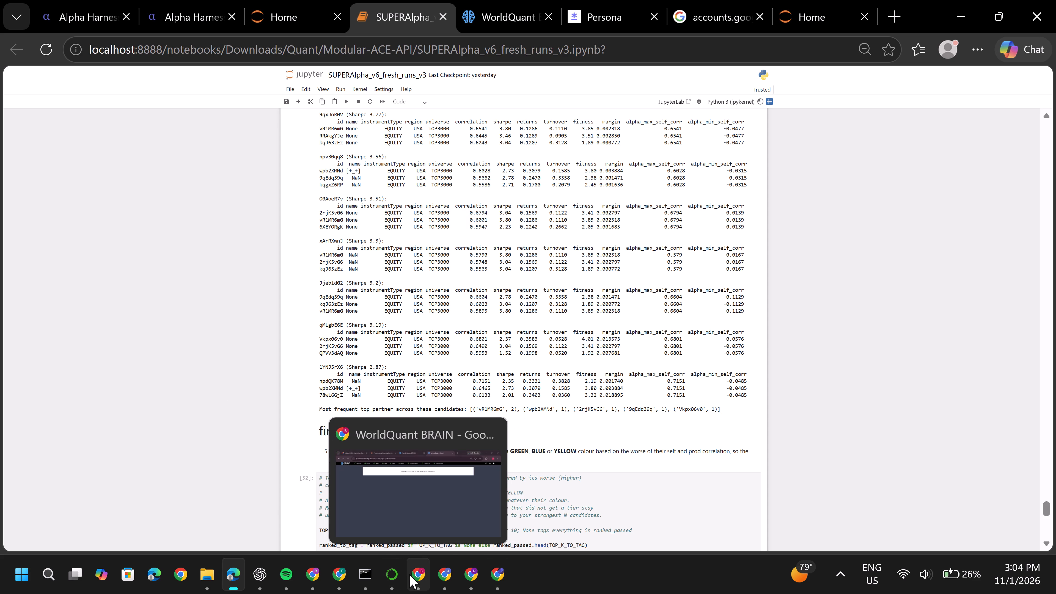
Examine the wpb2XMNd alpha's page, including its code, OS summary, pending OS tests, correlation, selected alphas and properties.
click(317, 572)
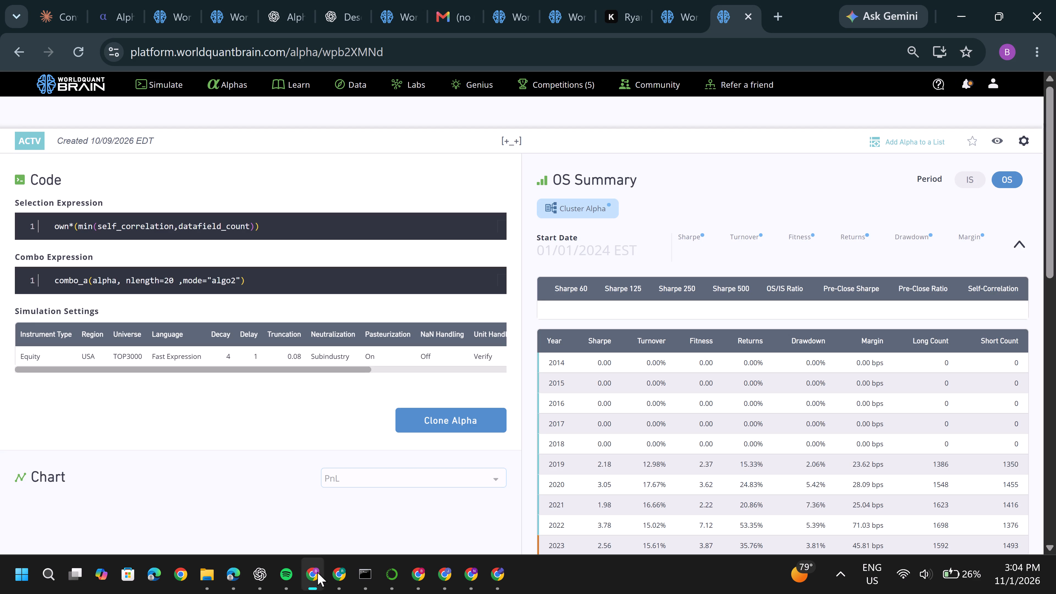
scroll(270, 371, down, 8)
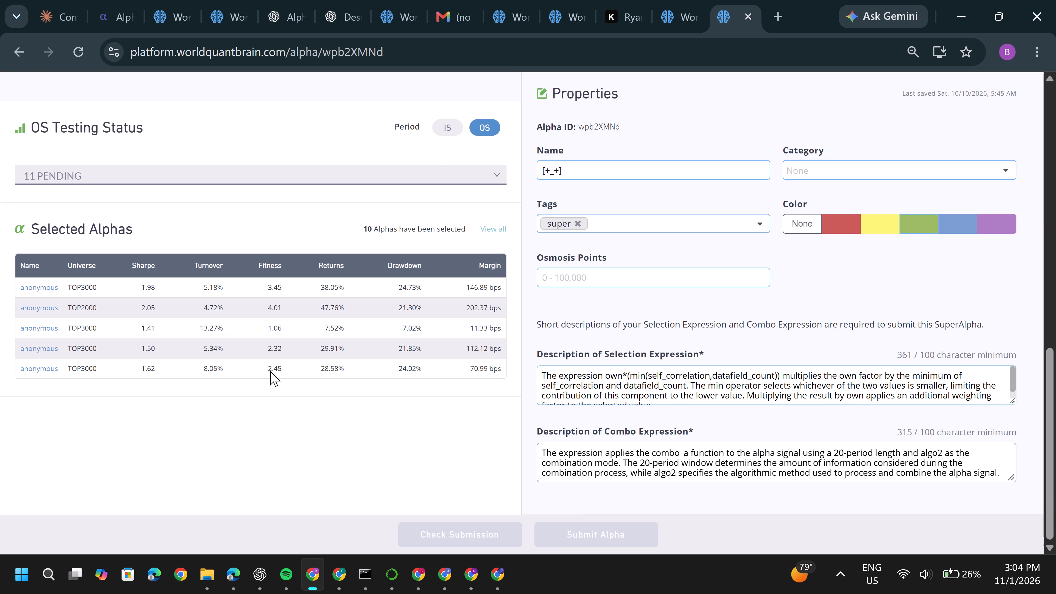
scroll(270, 371, down, 1)
scroll(577, 391, down, 1)
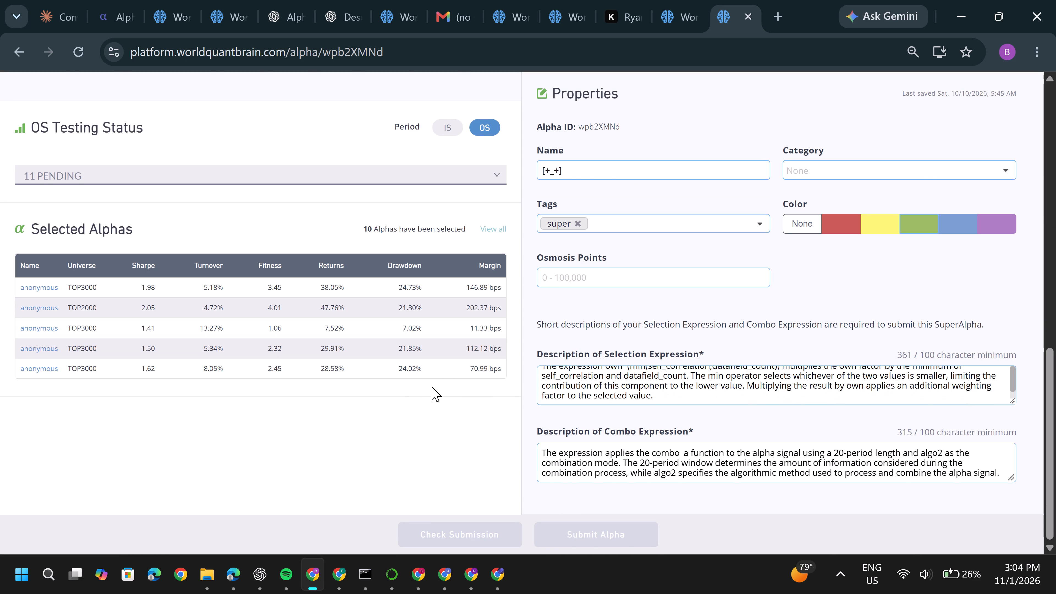
scroll(420, 383, up, 1)
click(327, 338)
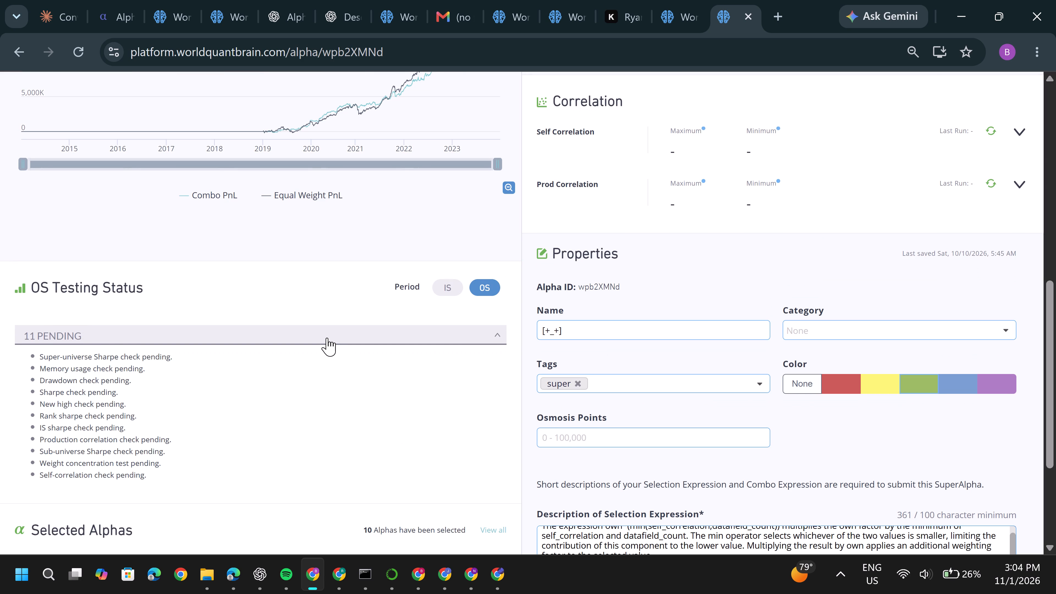
click(327, 338)
scroll(327, 338, up, 5)
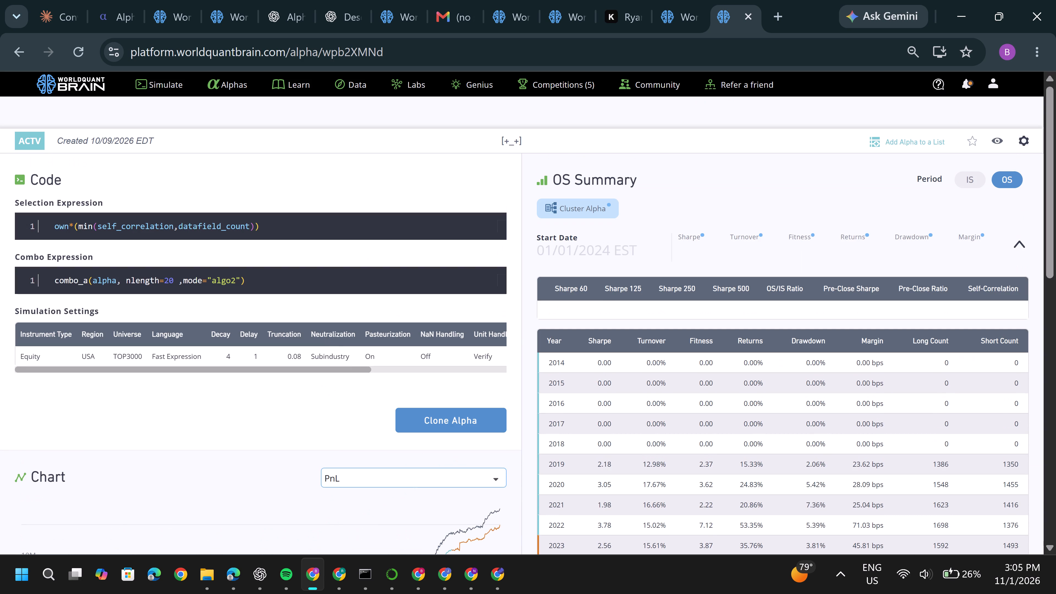
scroll(327, 338, down, 4)
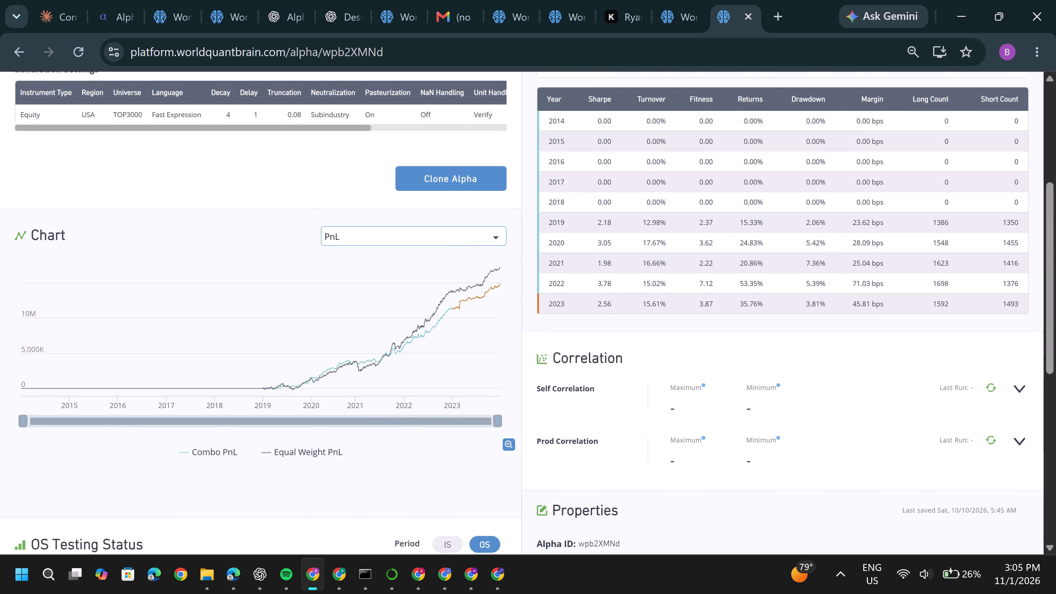
scroll(327, 338, down, 7)
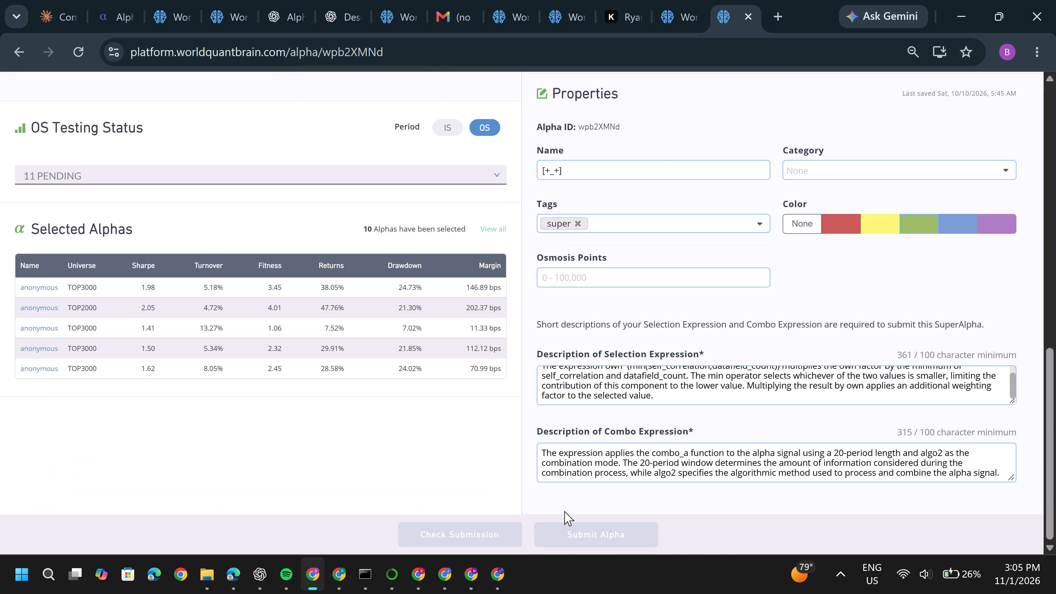
scroll(337, 418, up, 9)
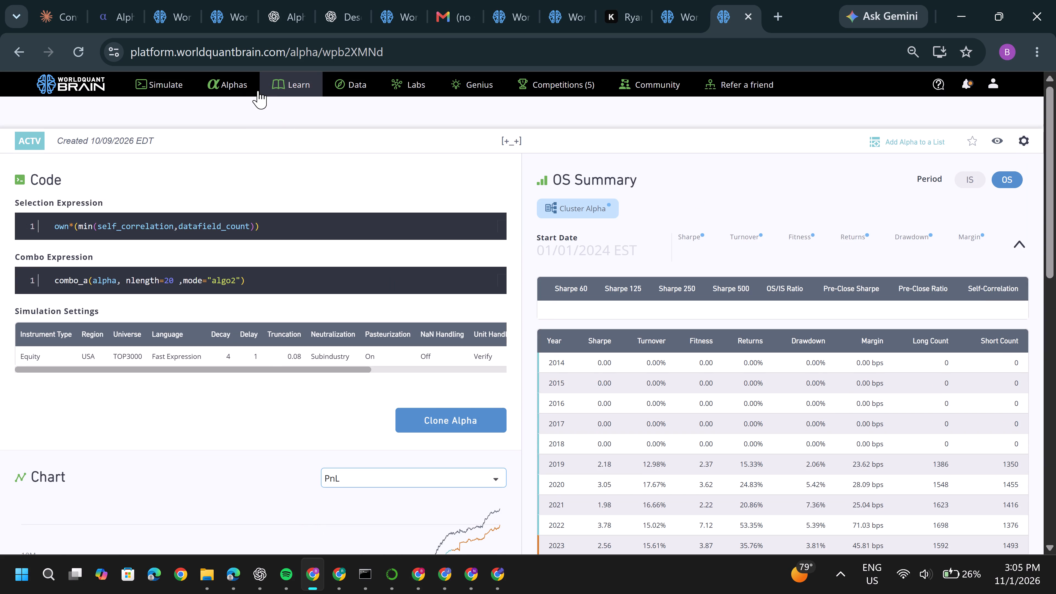
Open the alphas list in the wpb2XMNd tab, and copy the ID wpb2XMNd from the notebook's 1YNJ5rX6 partner table.
click(226, 90)
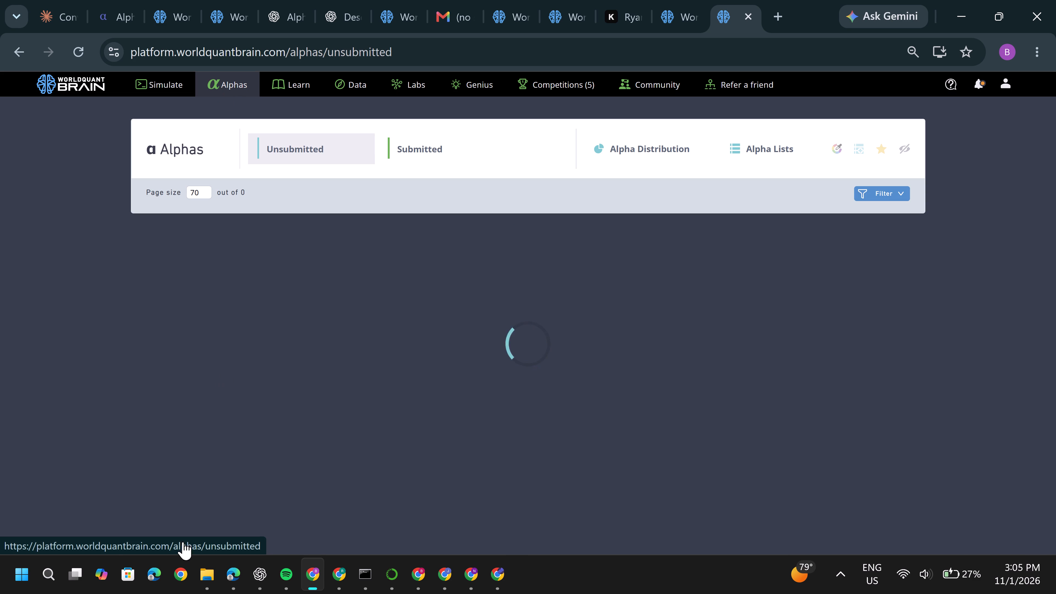
click(315, 583)
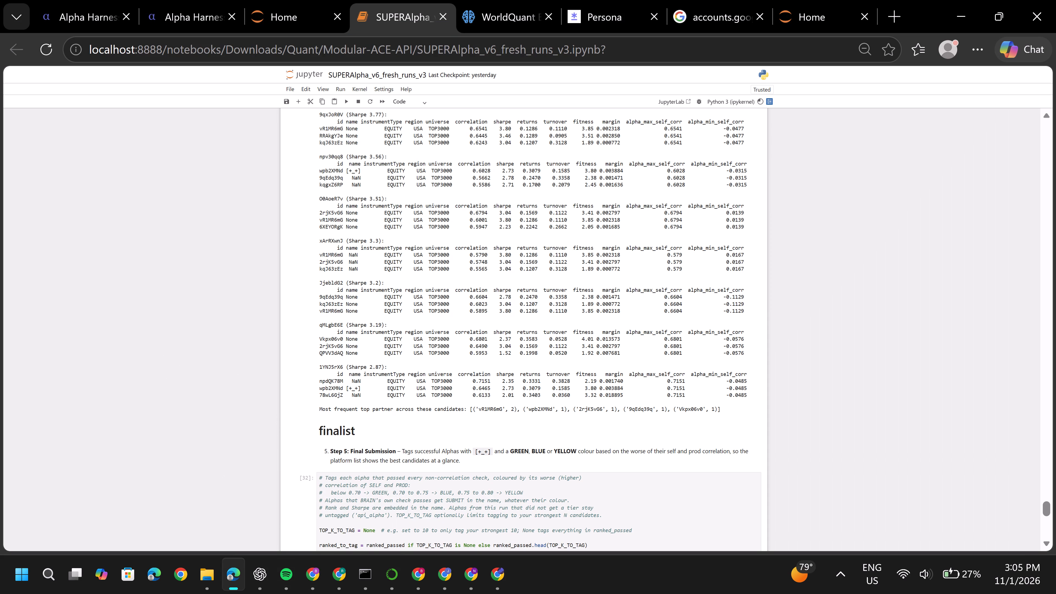
double_click(326, 390)
key(ctrl+c)
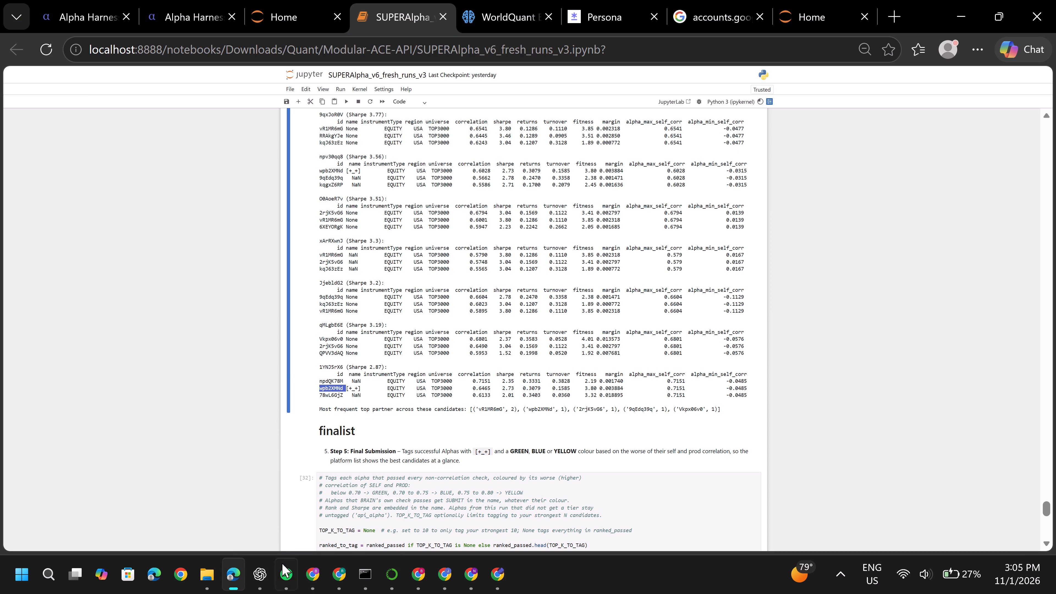
click(304, 579)
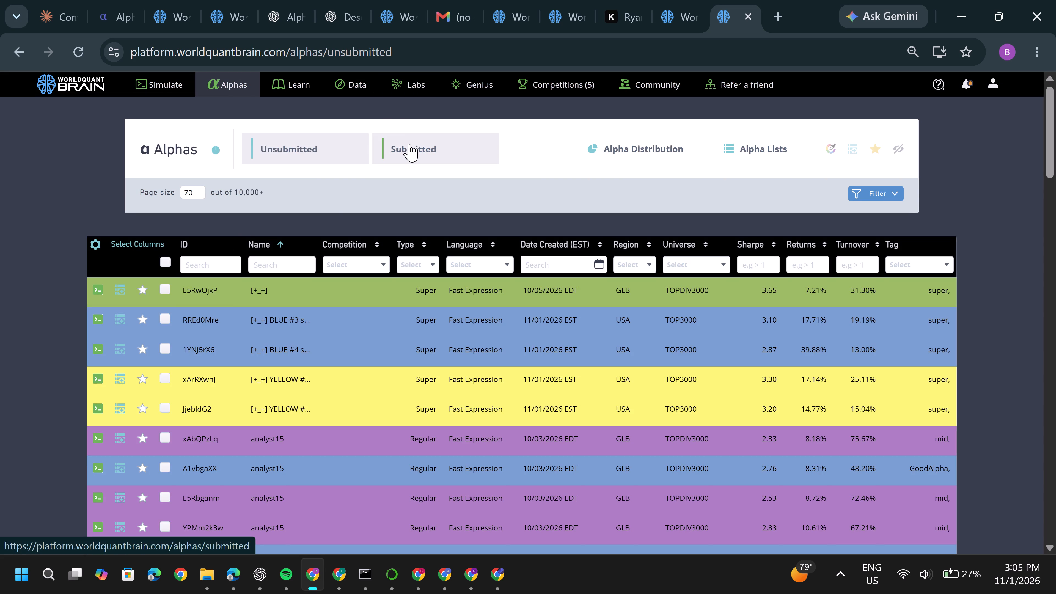
Open the details of the unsubmitted GLB SuperAlpha E5RwOjxP and show its test period.
click(277, 291)
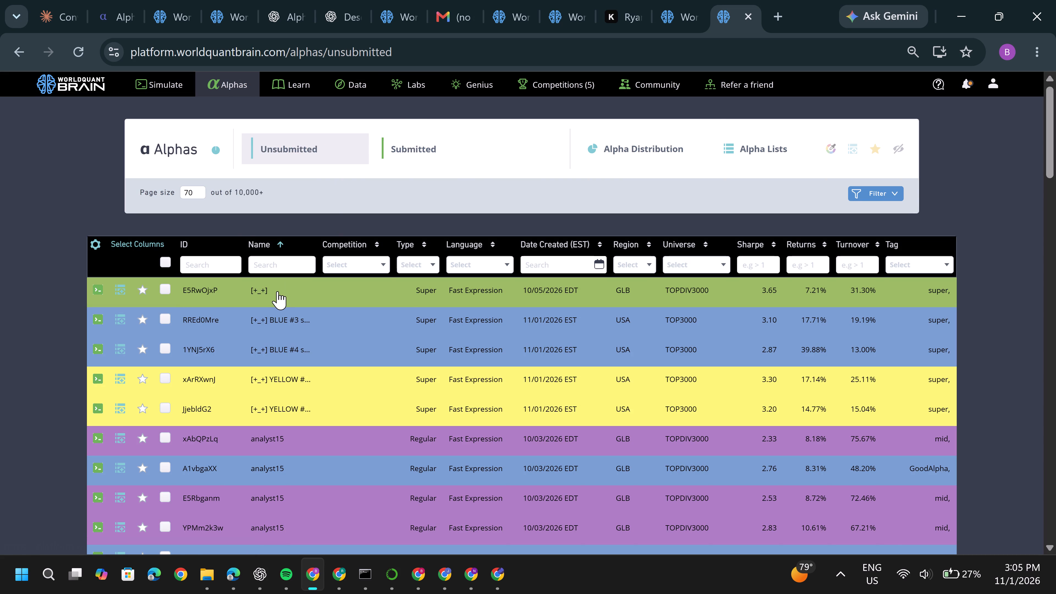
click(94, 226)
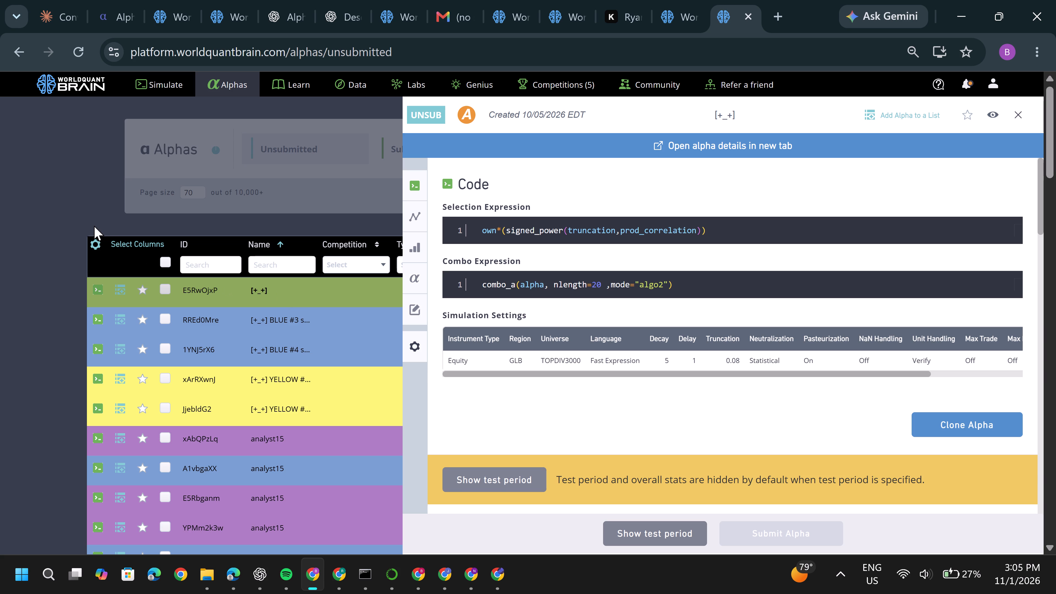
click(57, 203)
click(643, 540)
click(632, 536)
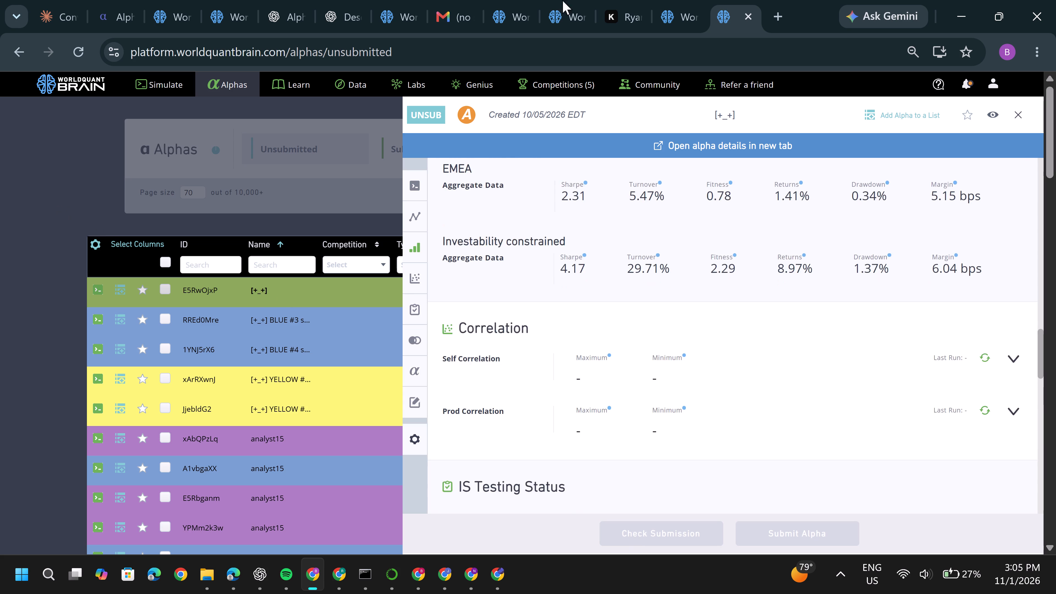
Go back to the vR1MR6mG alpha's tab and open the alphas list from there.
click(689, 13)
scroll(216, 130, up, 4)
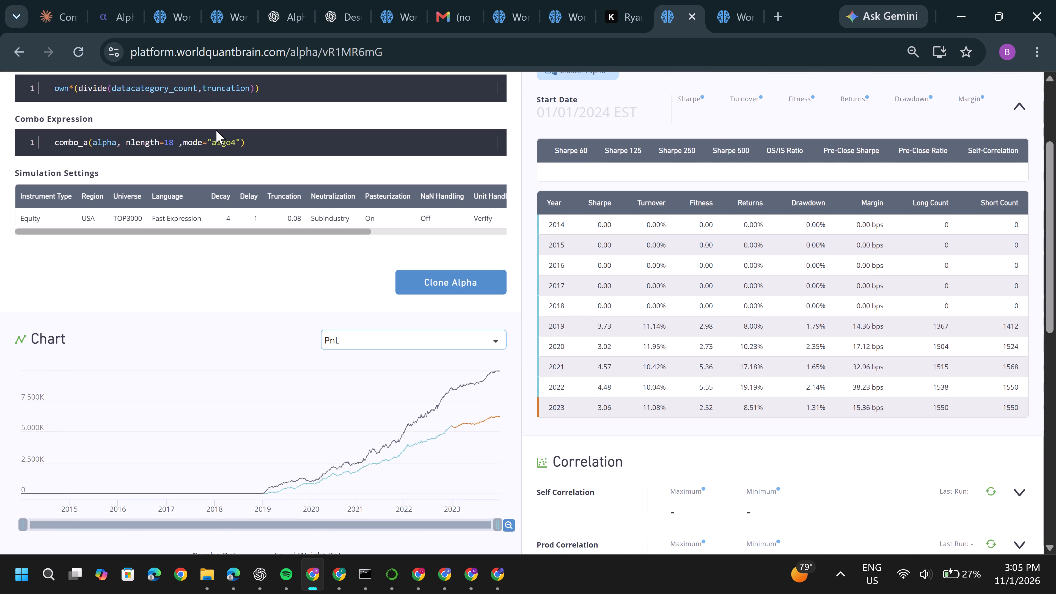
scroll(216, 130, up, 8)
scroll(187, 247, up, 3)
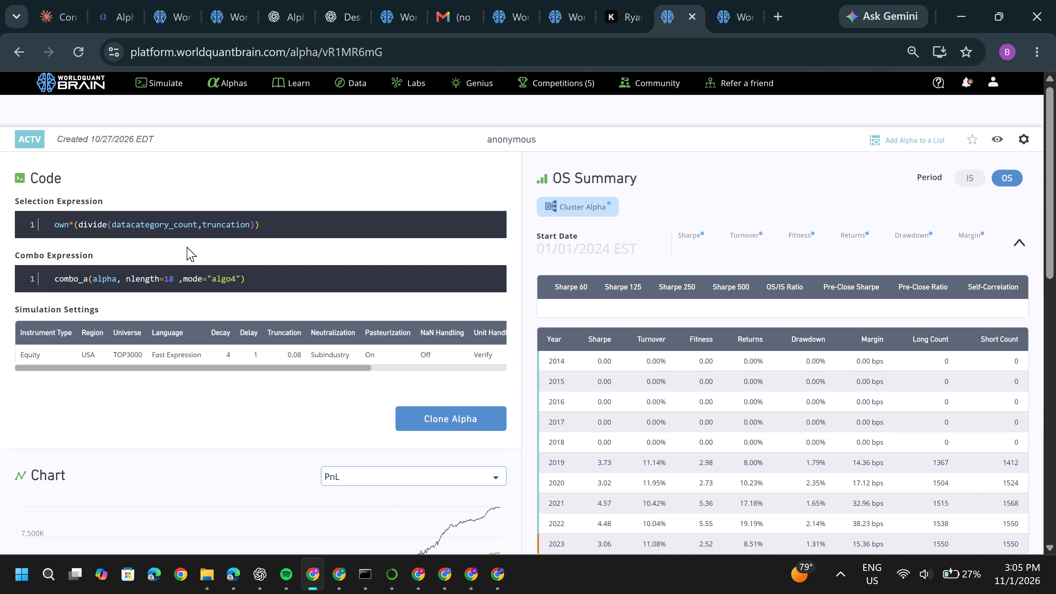
click(210, 78)
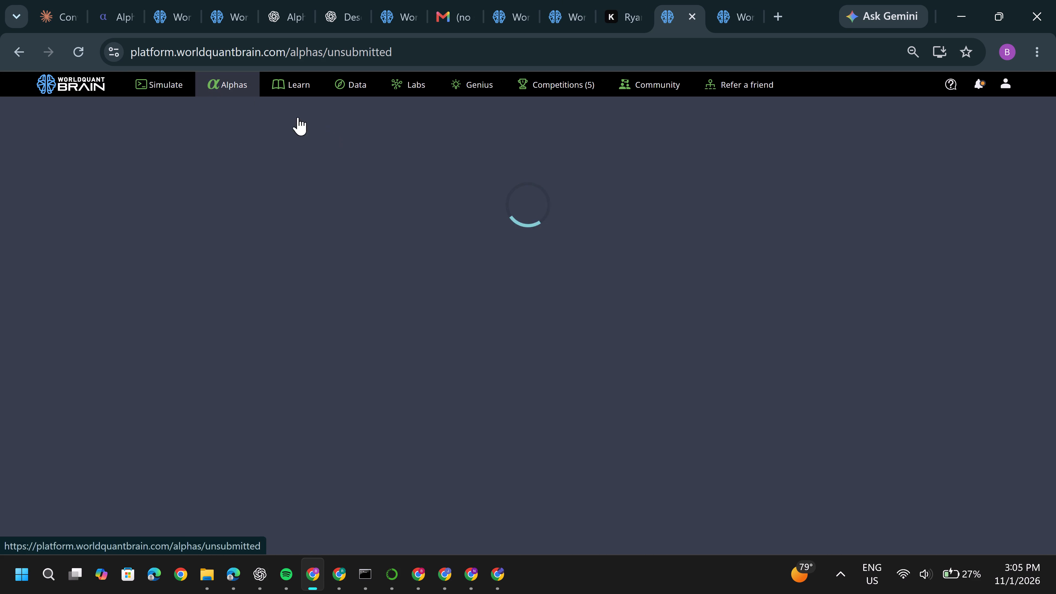
Review the passed and failed IS tests of SuperAlpha E5RwOjxP and close its details.
click(714, 8)
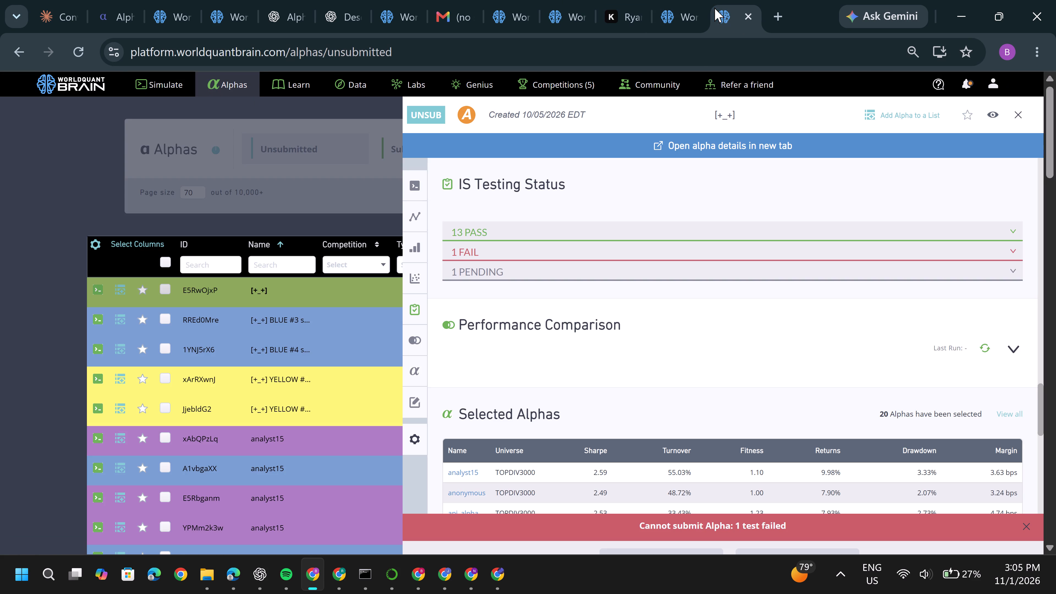
click(506, 237)
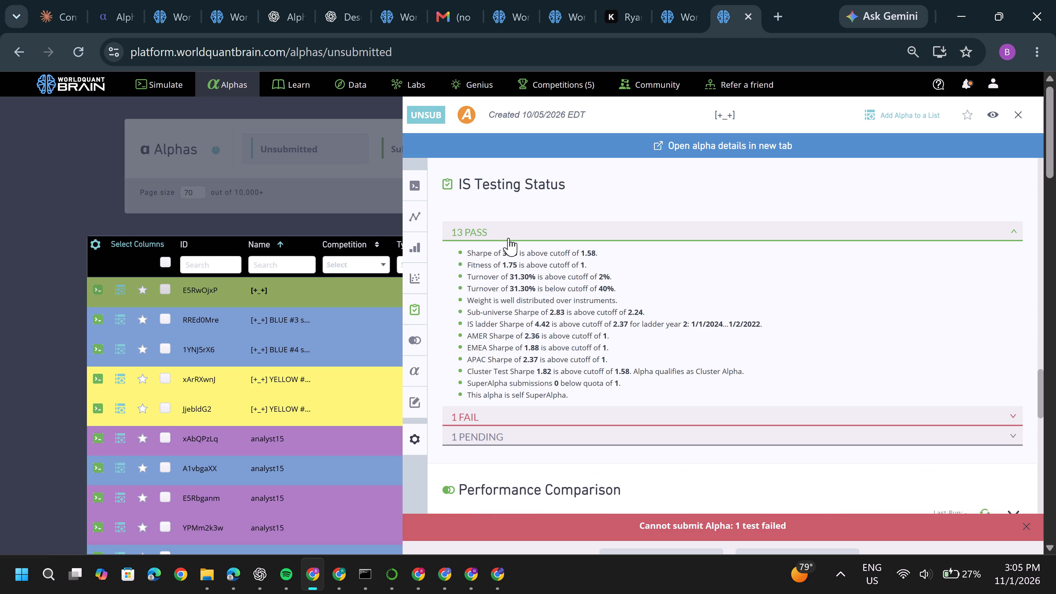
click(508, 238)
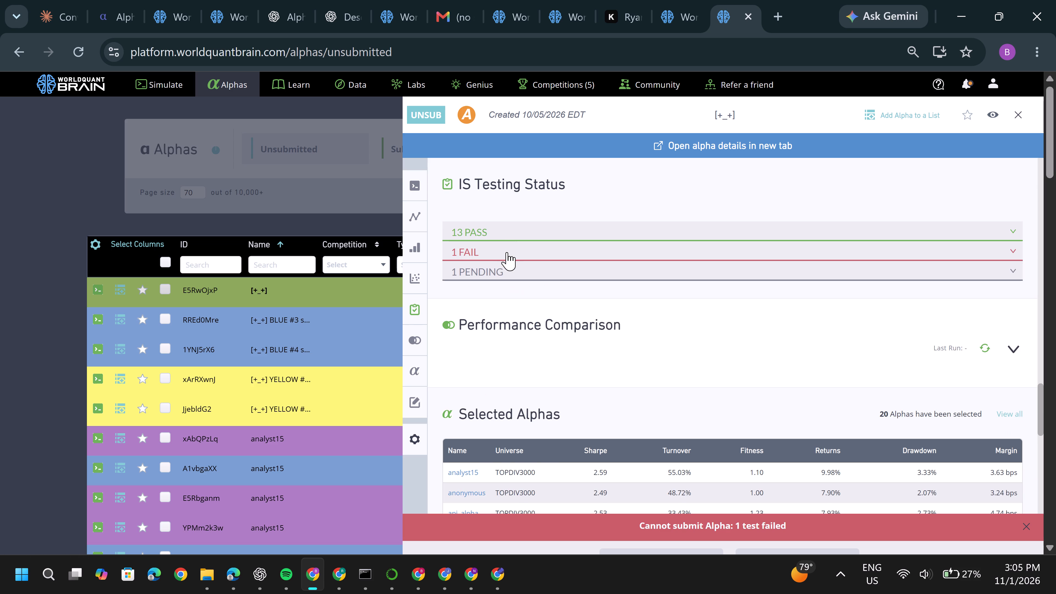
click(509, 251)
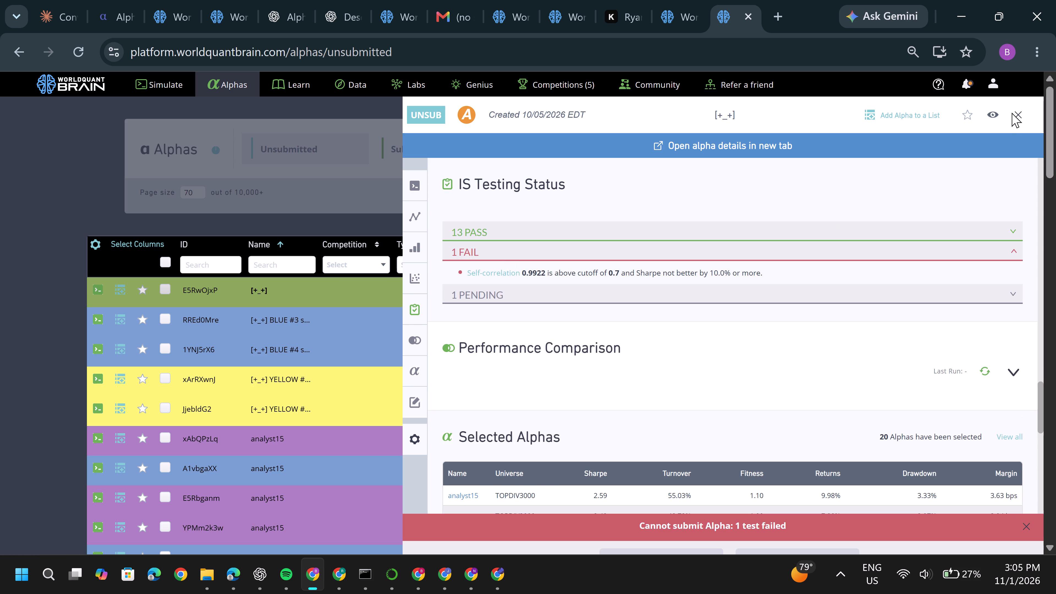
click(1018, 114)
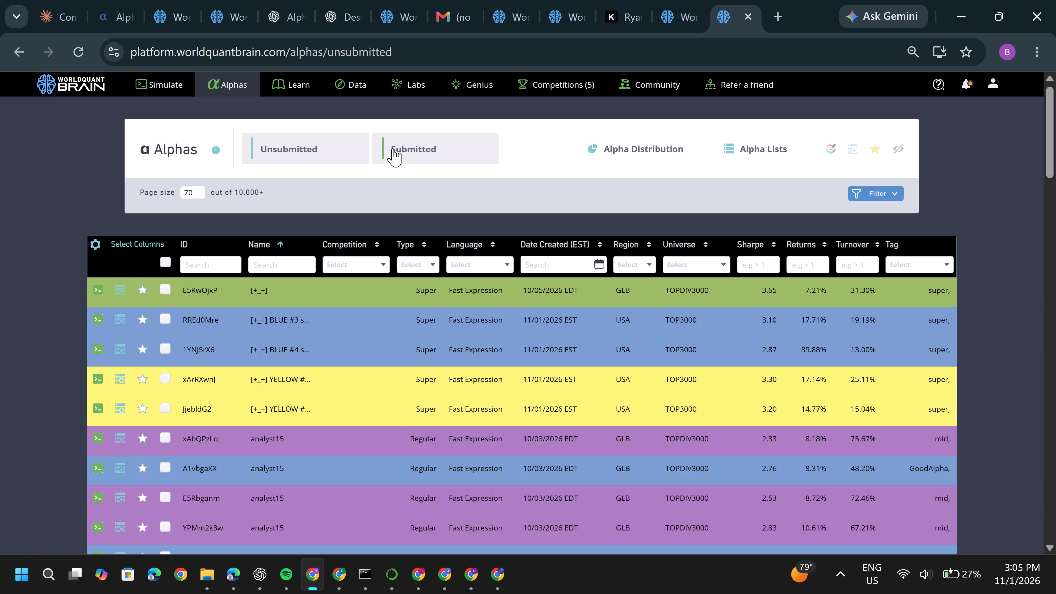
Search the submitted alphas for the ID wpb2XMNd.
click(396, 148)
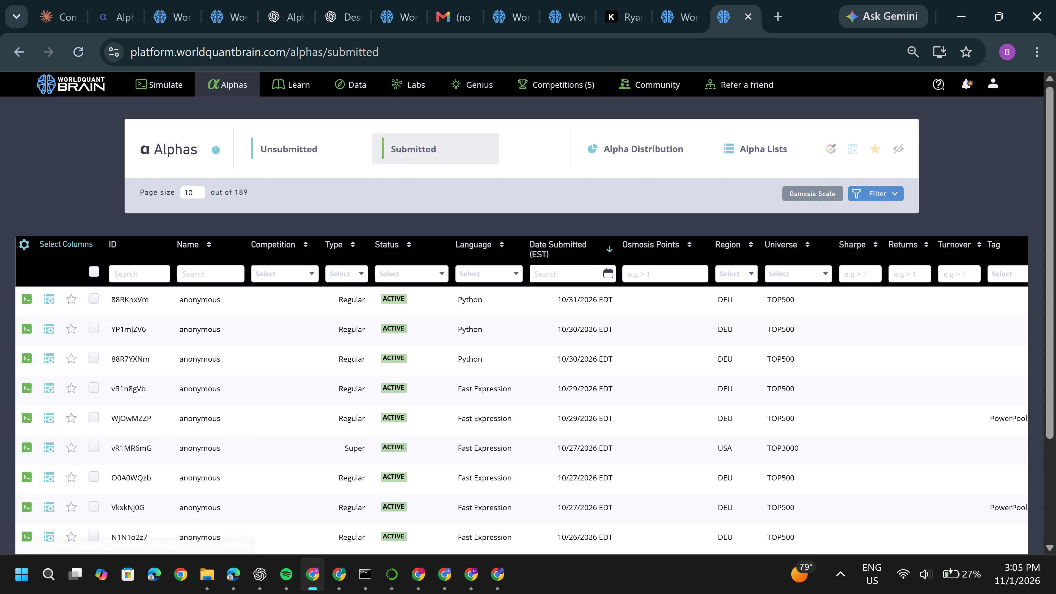
click(144, 275)
key(ctrl+v)
key(BackSpace)
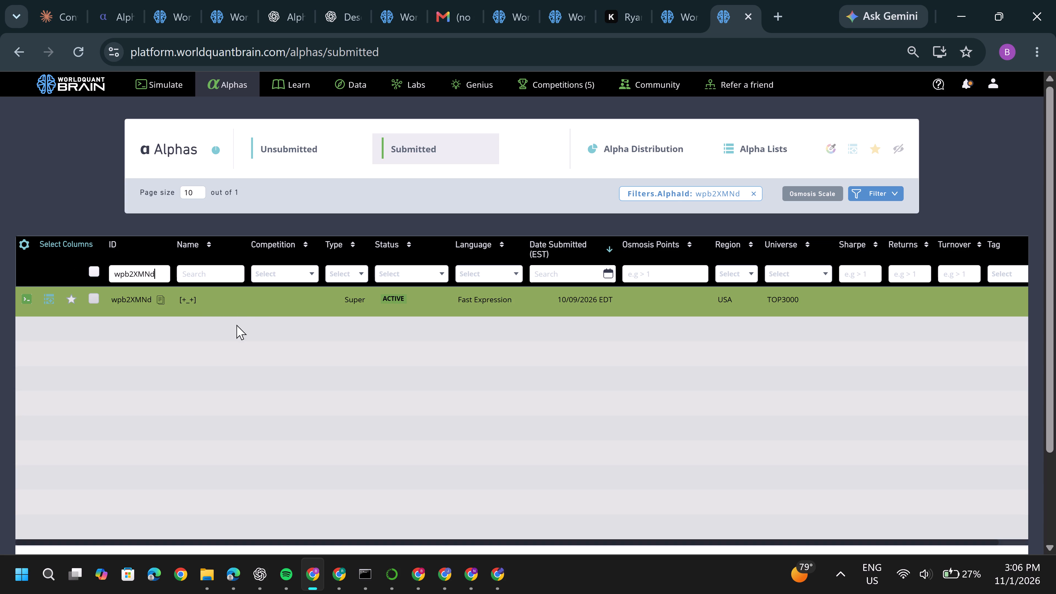
click(229, 572)
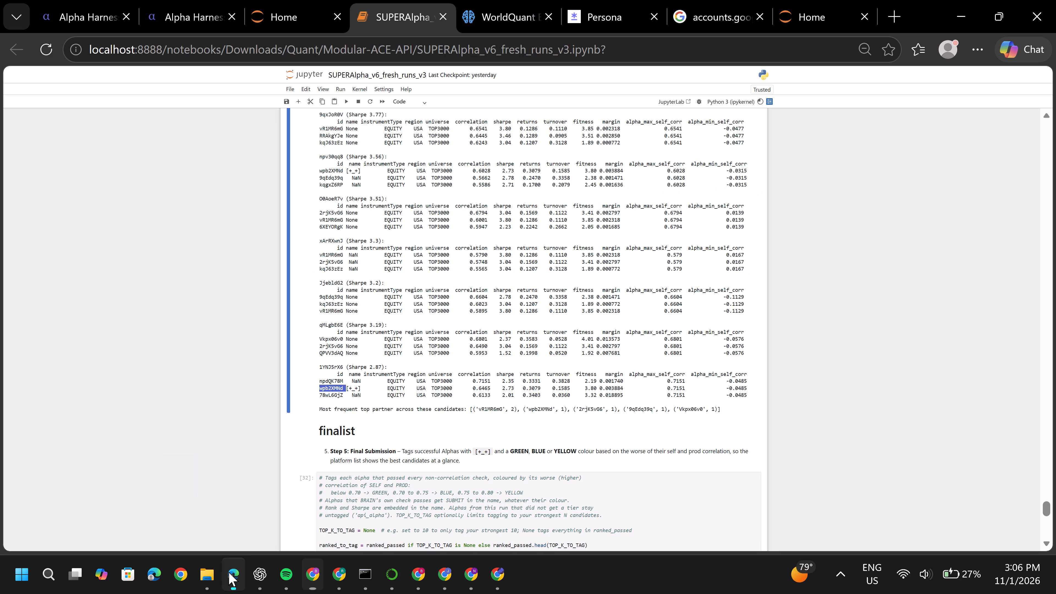
scroll(337, 366, down, 7)
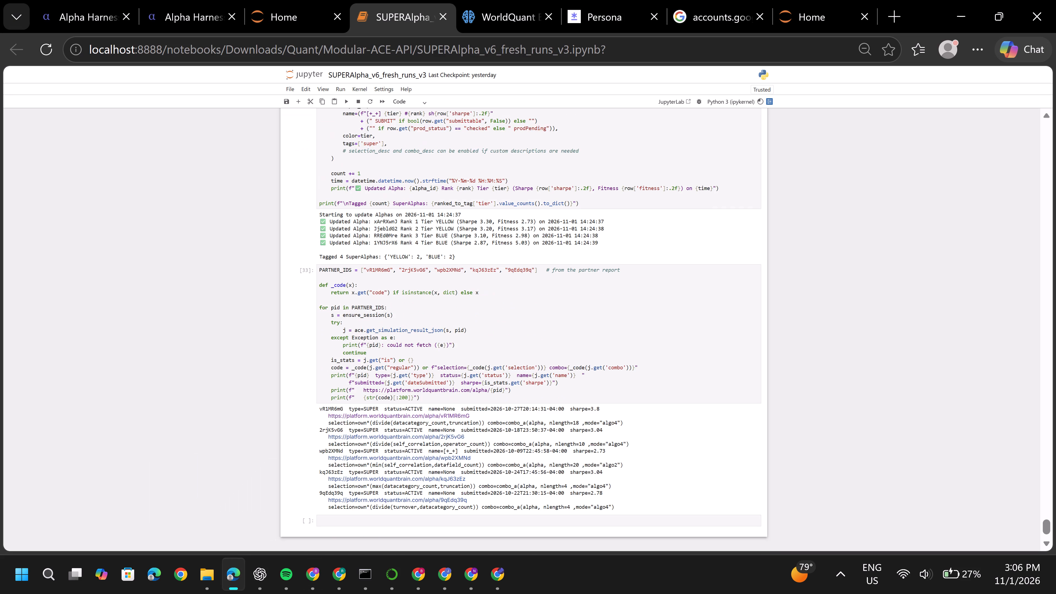
scroll(337, 366, down, 1)
double_click(329, 355)
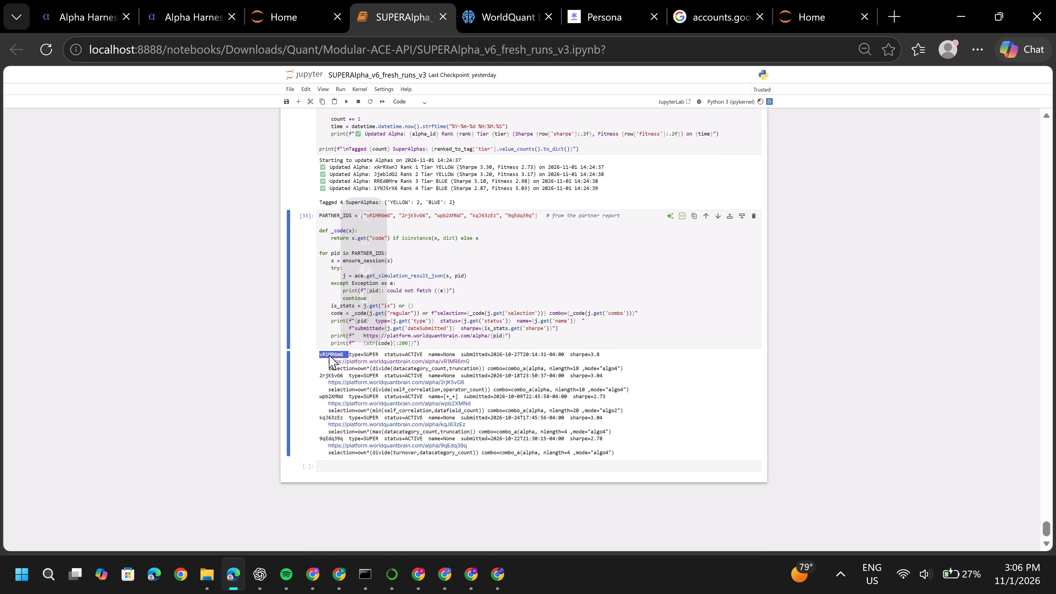
key(ctrl+c)
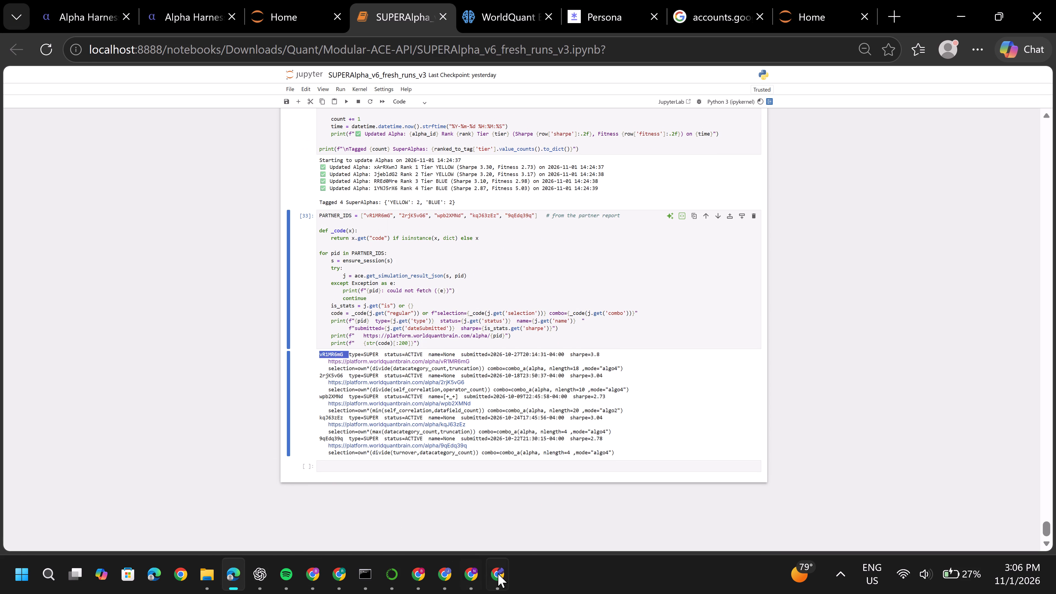
click(308, 573)
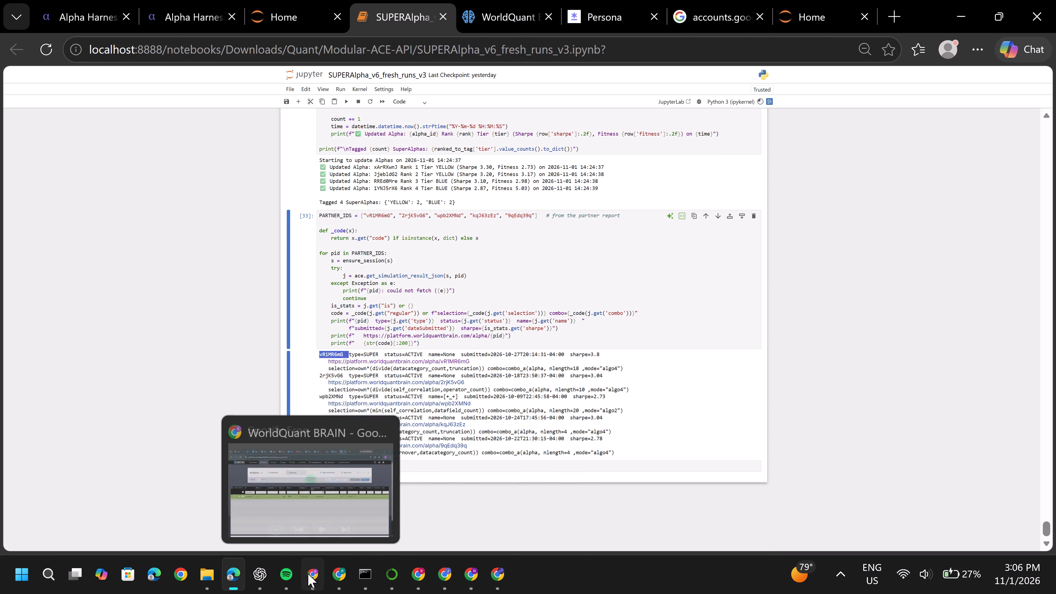
triple_click(153, 277)
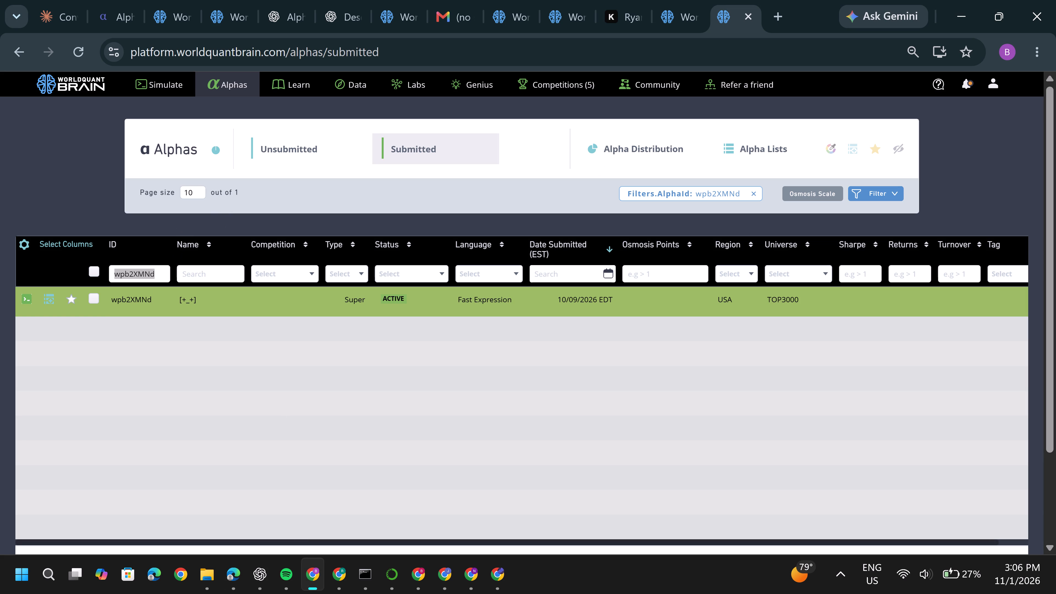
key(BackSpace)
key(ctrl+v)
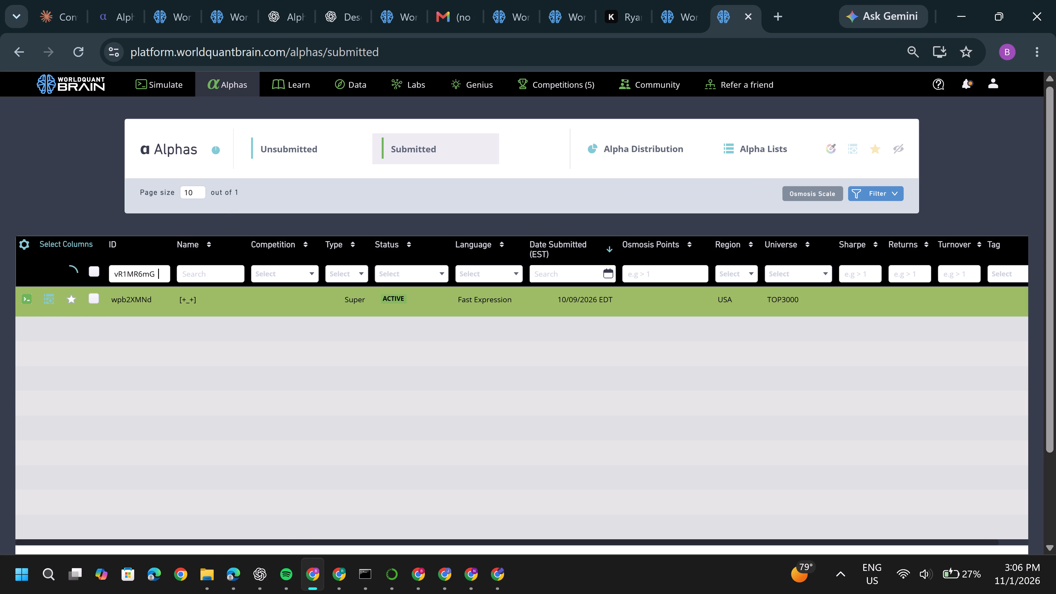
key(BackSpace)
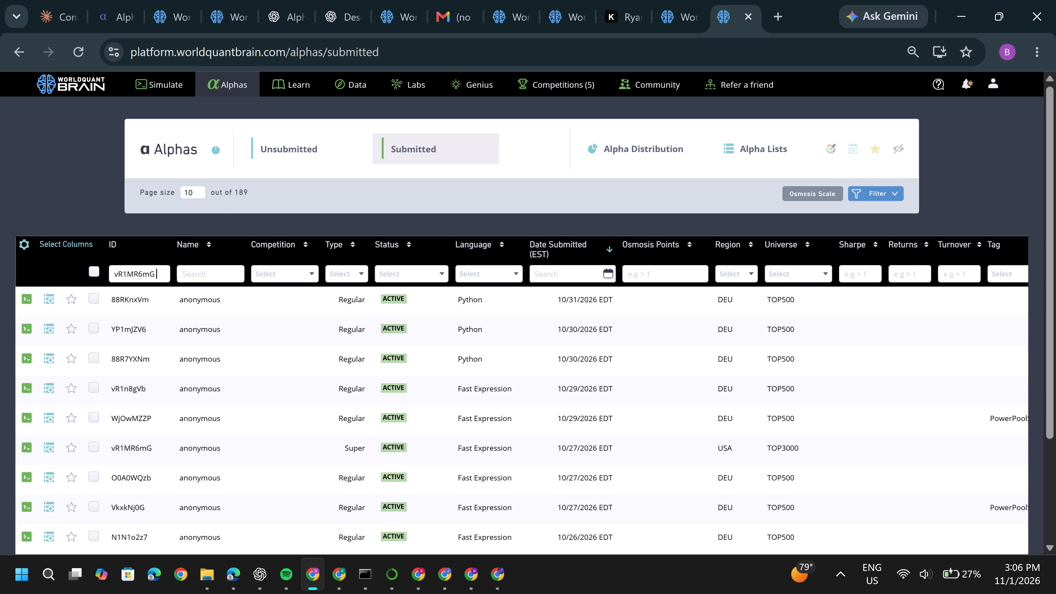
key(BackSpace)
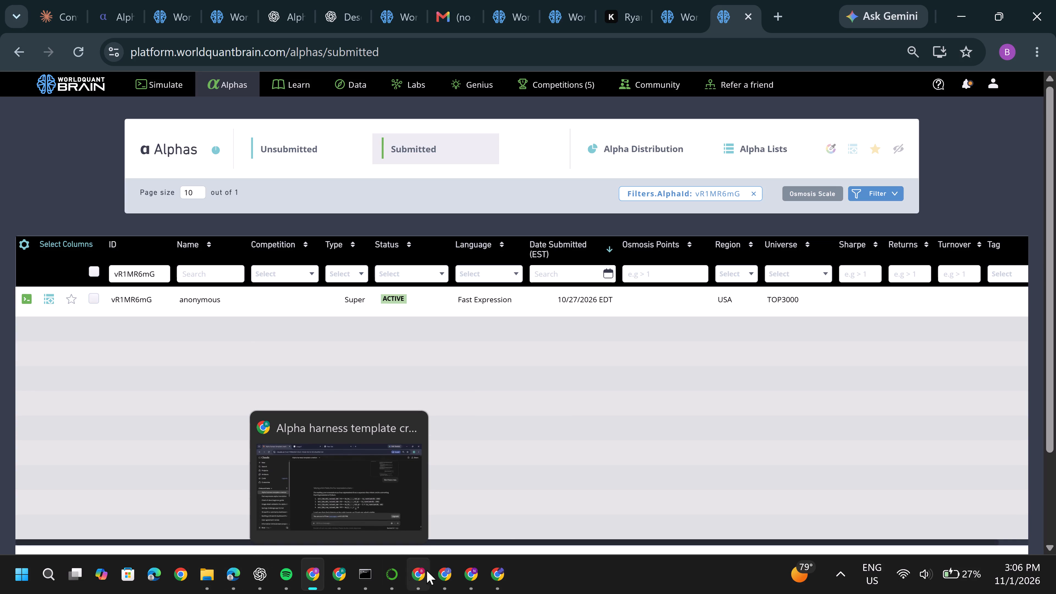
Check the vR1MR6mG alpha page in the other Chrome profile's window and return to the filtered submitted list.
click(415, 582)
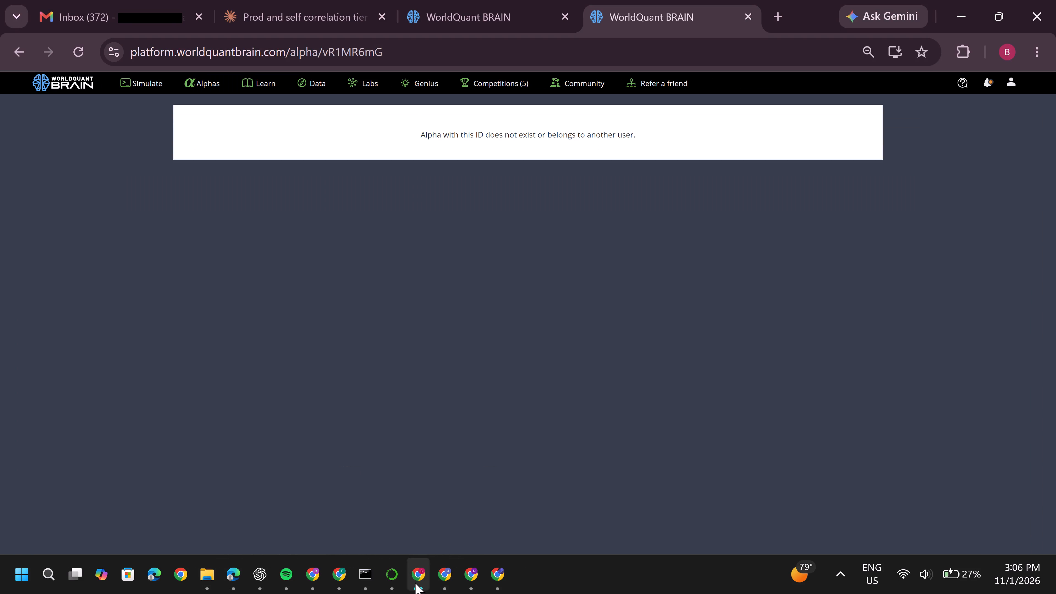
click(413, 579)
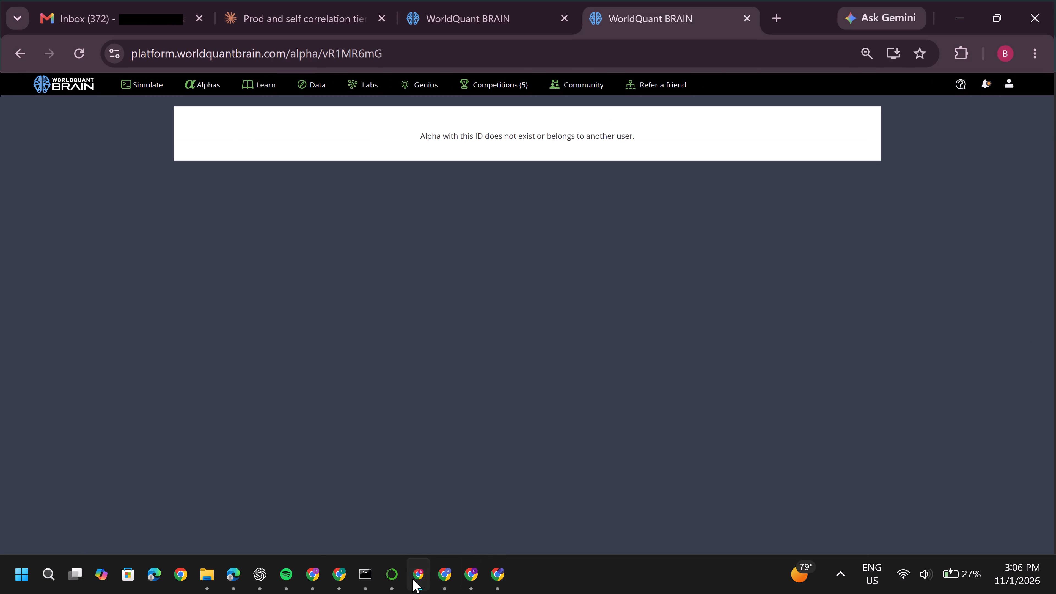
click(232, 578)
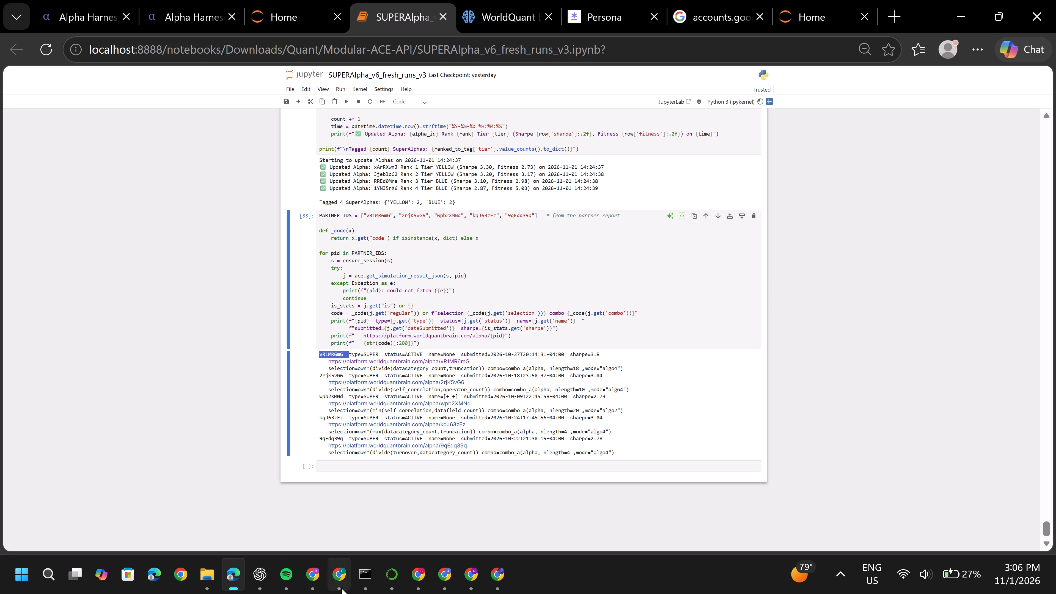
click(315, 576)
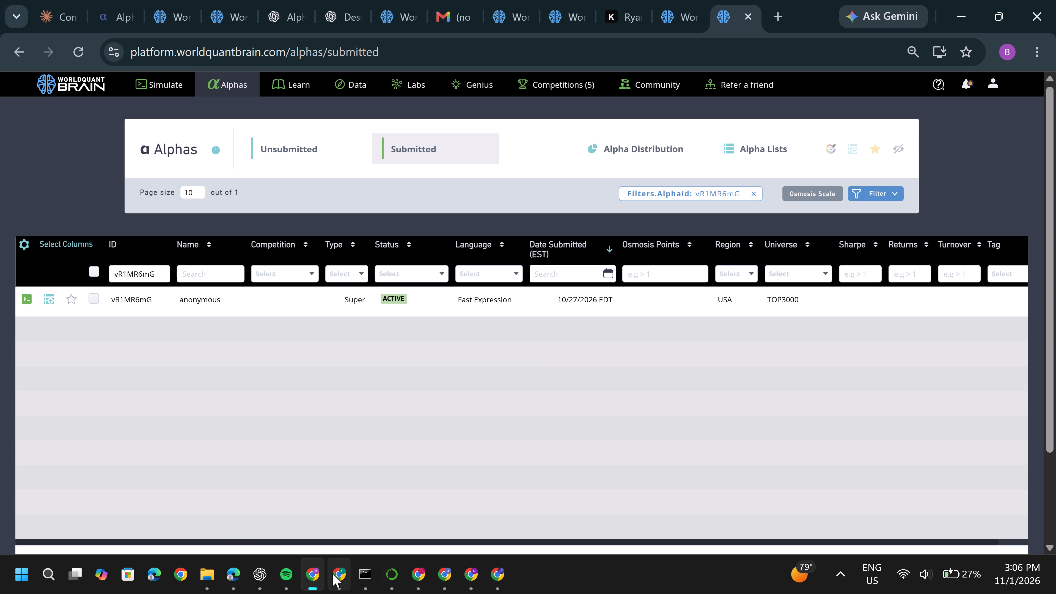
Delete the PARTNER_IDS lookup cell from the SUPERAlpha_v6_fresh_runs_v3 notebook in Edge.
click(227, 578)
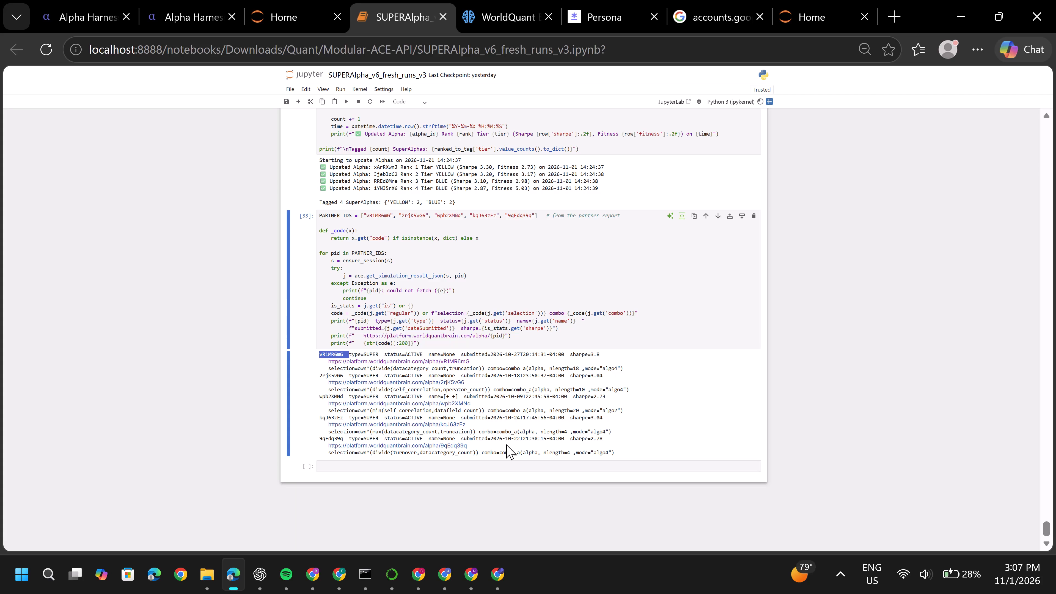
click(751, 216)
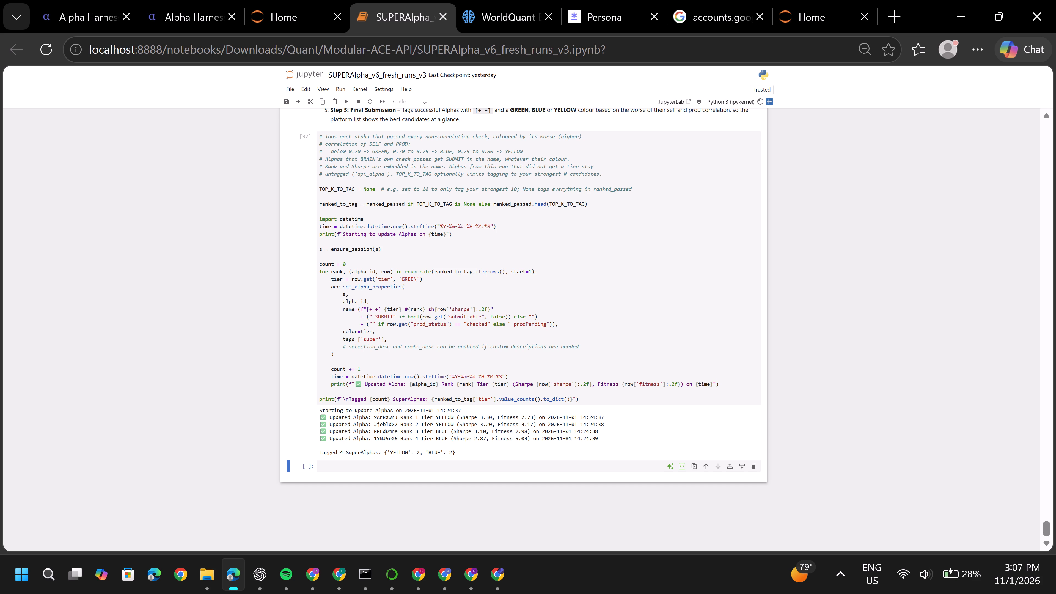
Copy the candidate ID 1YNJ5rX6 from the notebook's partner report and search the unsubmitted alphas in Chrome for it.
scroll(390, 427, up, 5)
scroll(390, 427, down, 1)
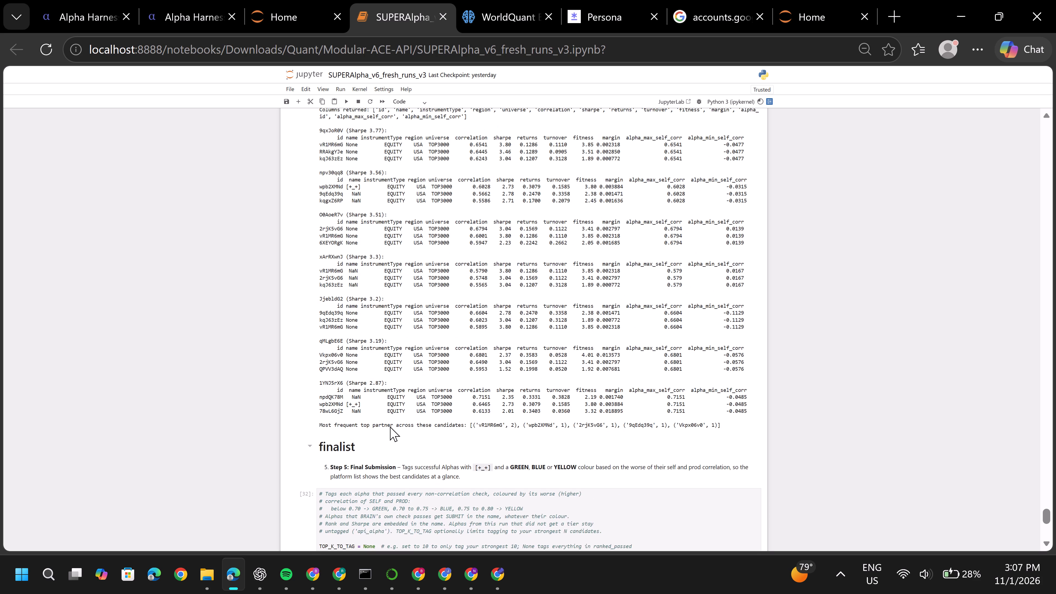
scroll(390, 427, down, 2)
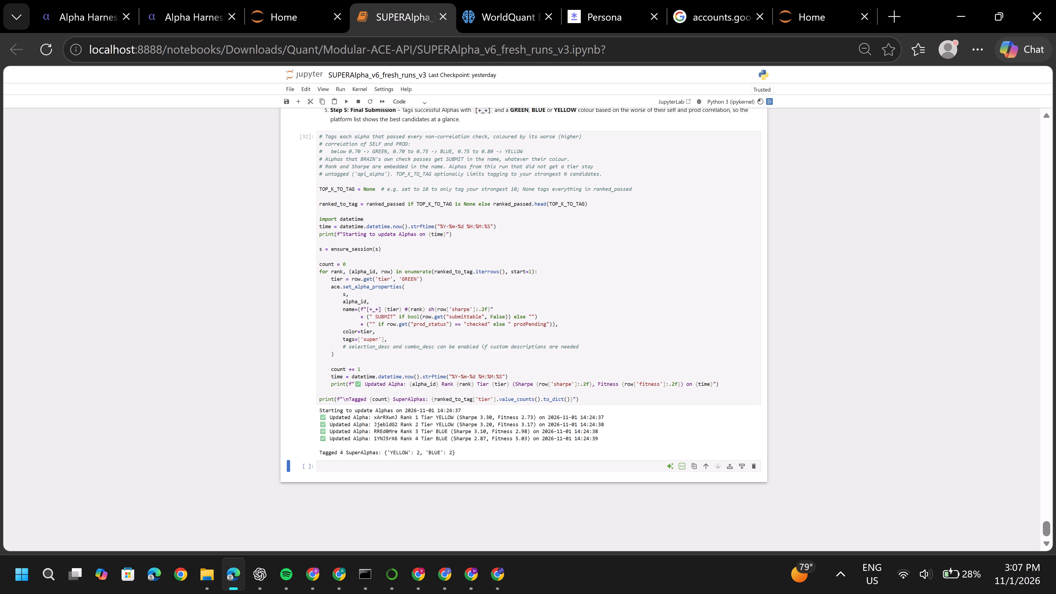
scroll(413, 392, up, 4)
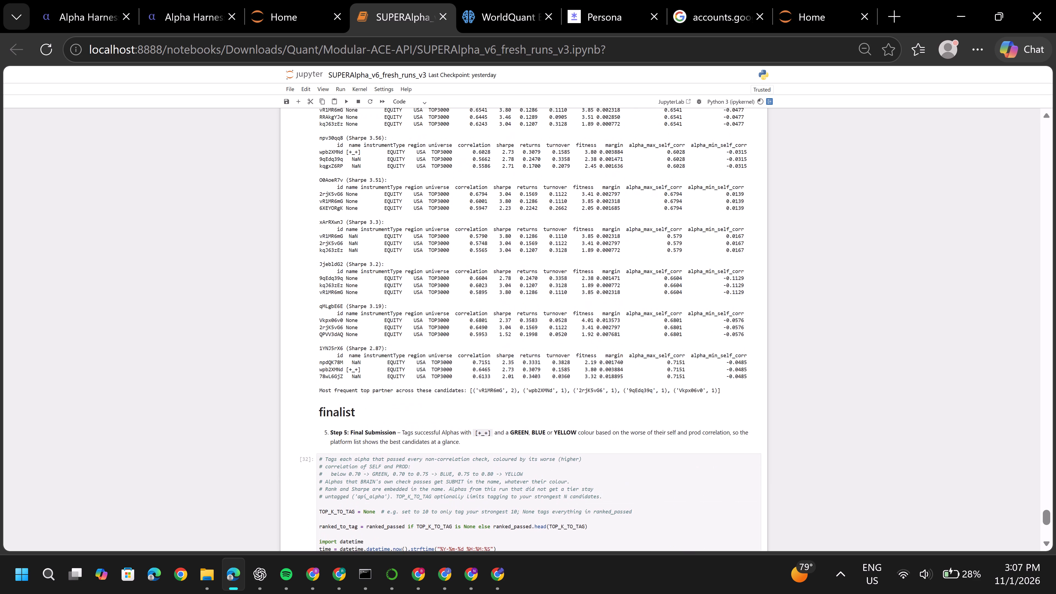
scroll(413, 392, up, 1)
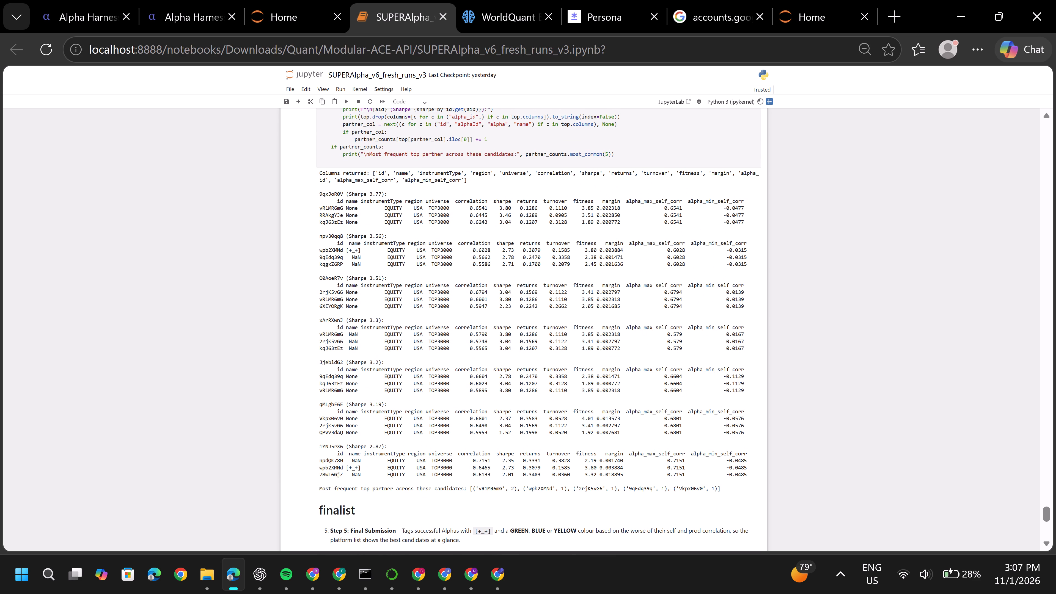
double_click(334, 444)
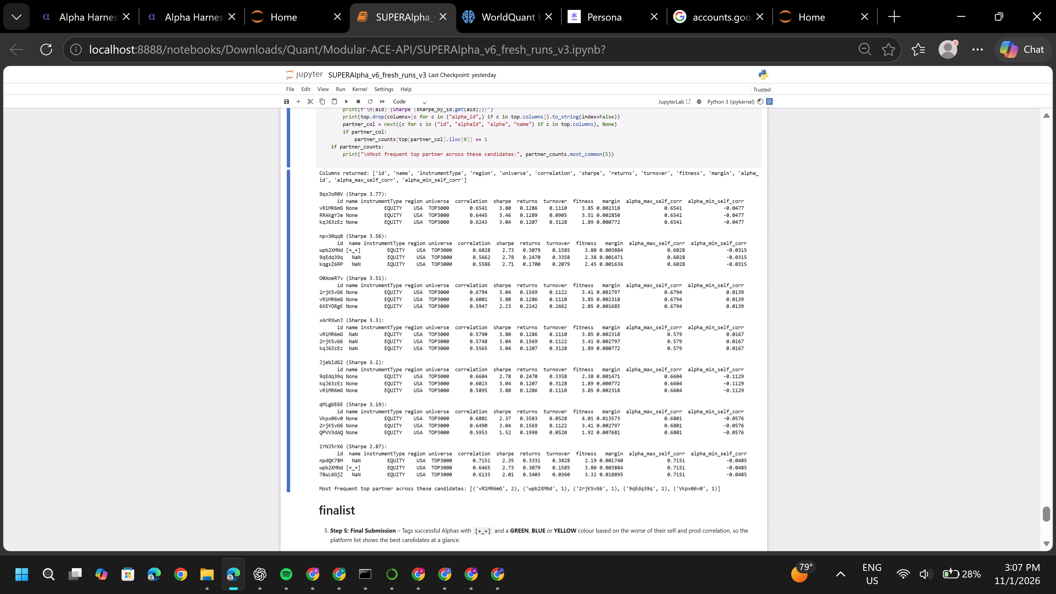
key(ctrl+c)
click(421, 580)
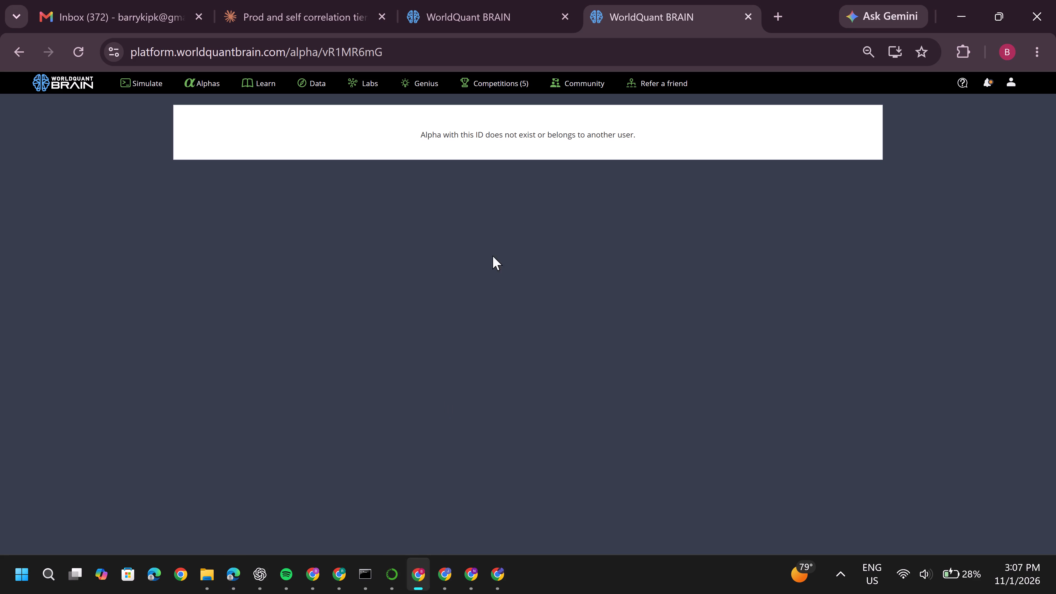
click(311, 571)
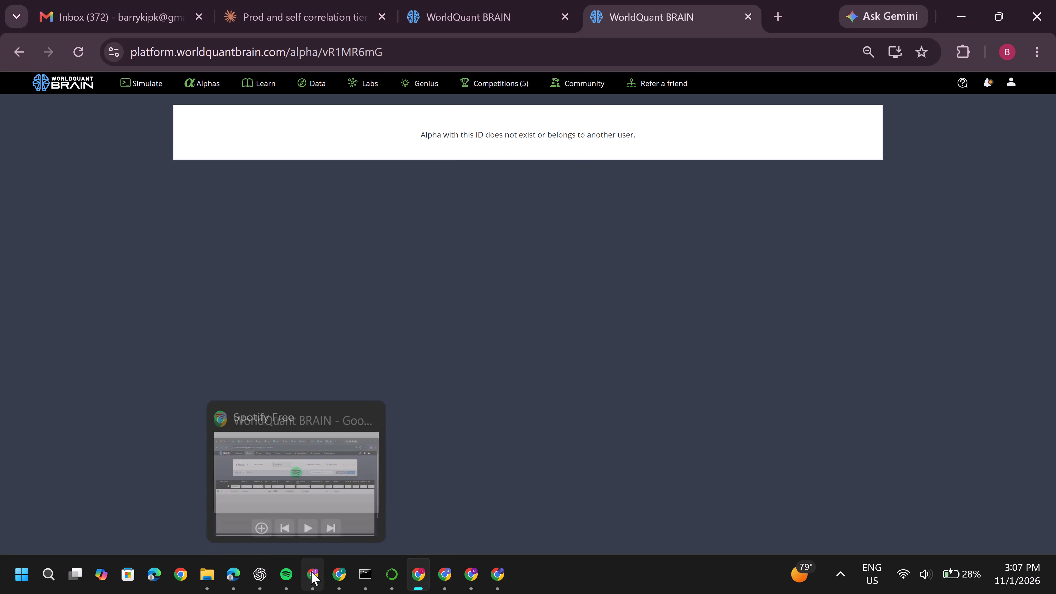
click(291, 152)
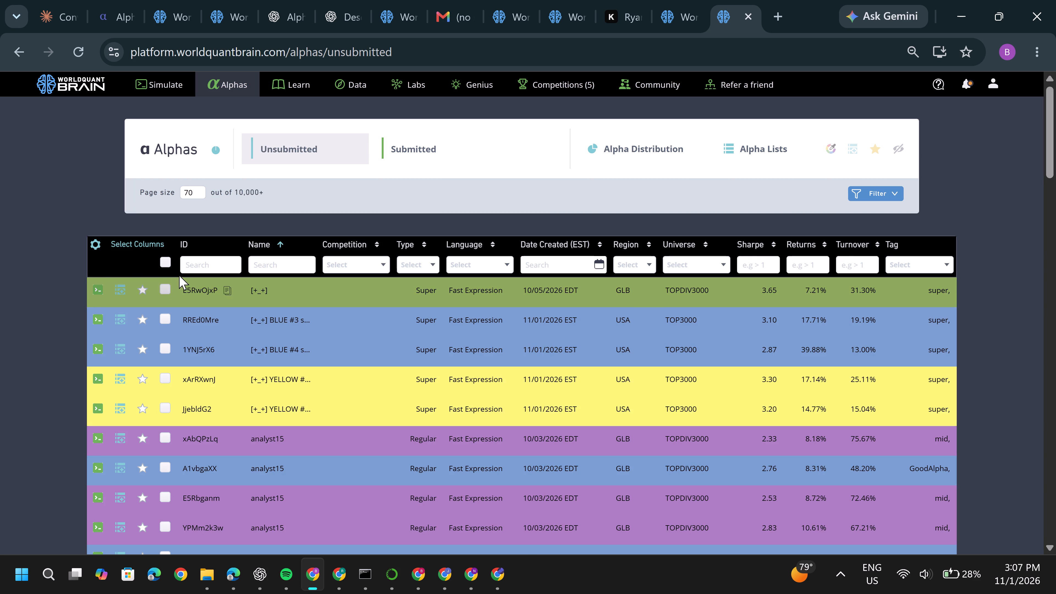
click(189, 270)
key(ctrl+v)
key(BackSpace)
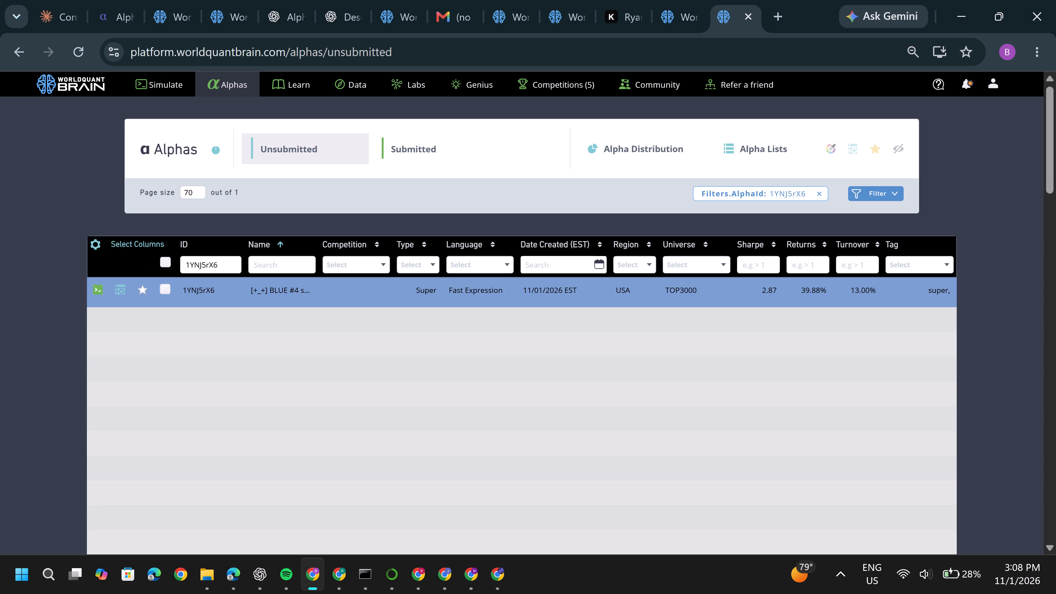
Reveal the test period for alpha 1YNJ5rX6, run its submission check, inspect the failed IS test, and close its details.
click(281, 291)
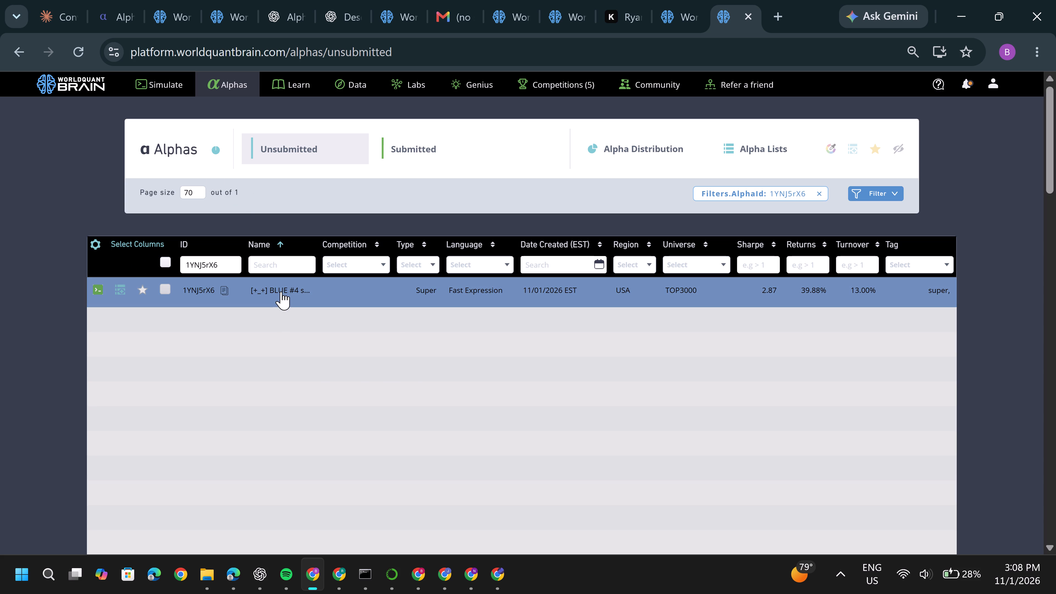
click(643, 533)
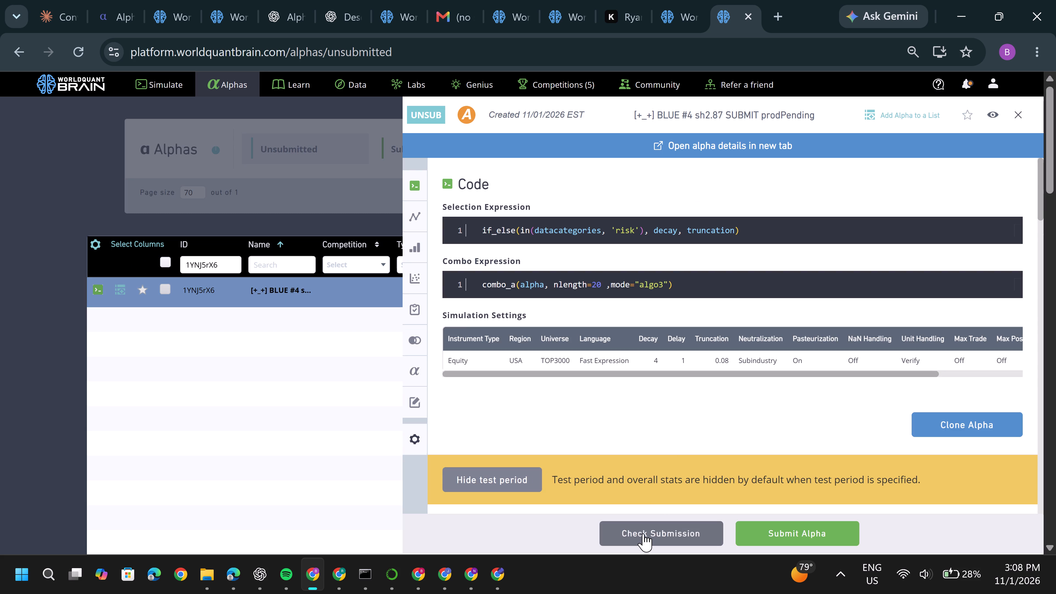
click(643, 533)
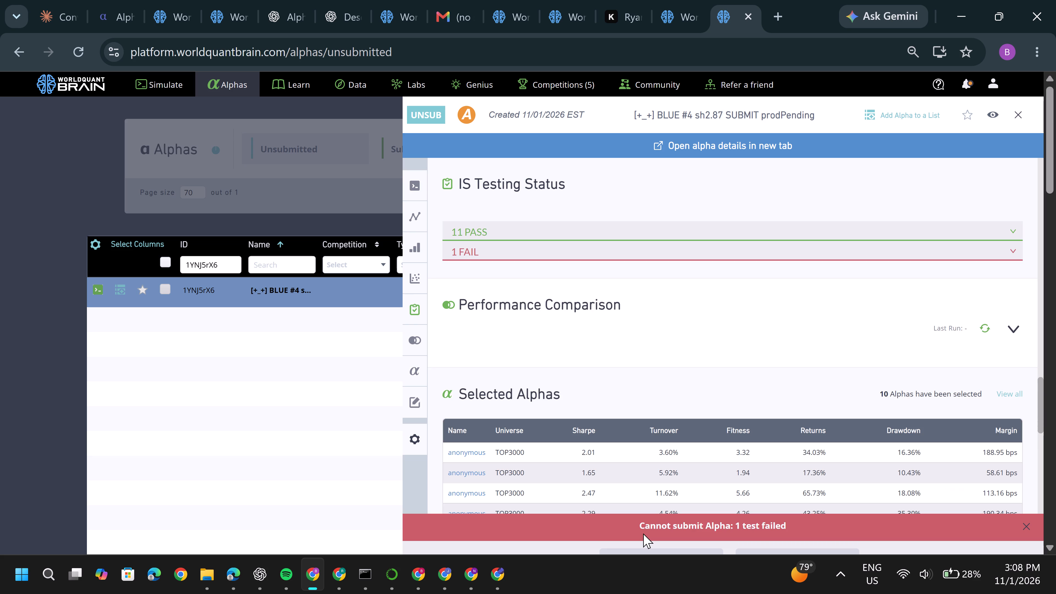
click(648, 256)
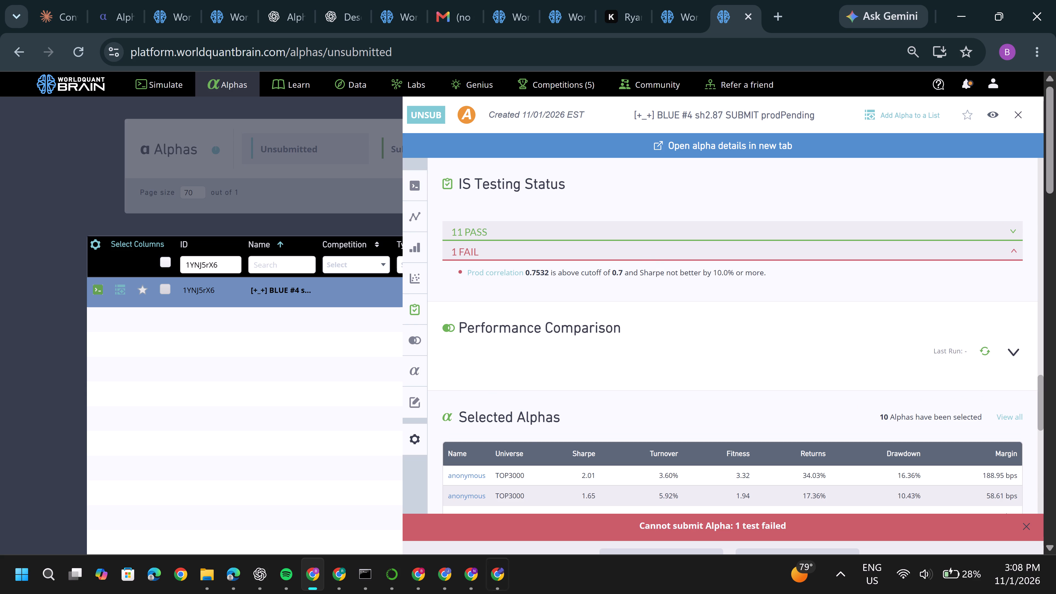
click(1013, 119)
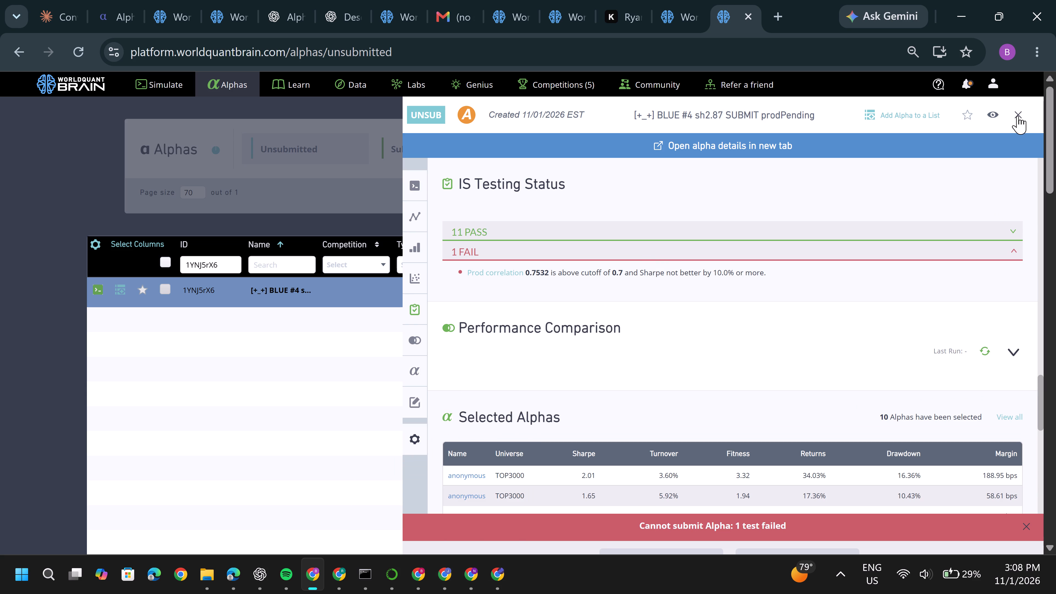
click(1016, 119)
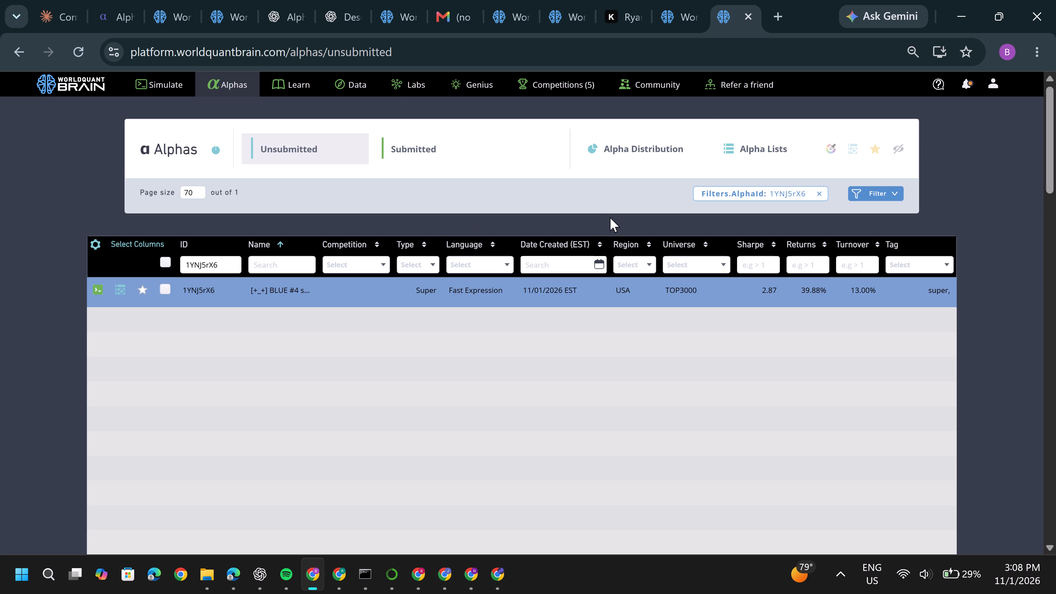
Filter the unsubmitted alphas to today's creation date, 11/01/2026, and clear the 1YNJ5rX6 ID filter.
click(598, 263)
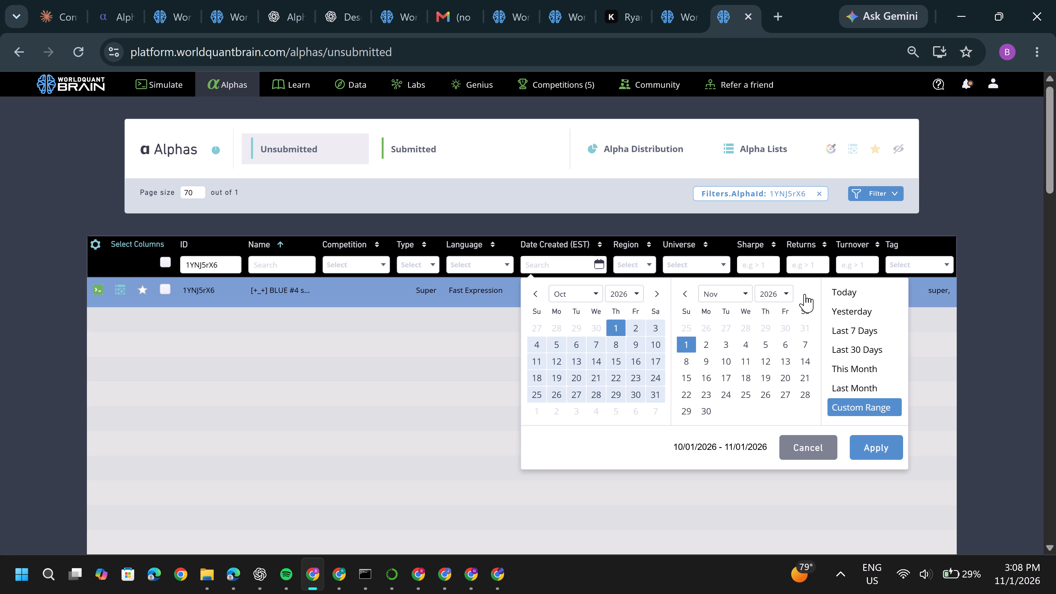
click(827, 289)
click(862, 440)
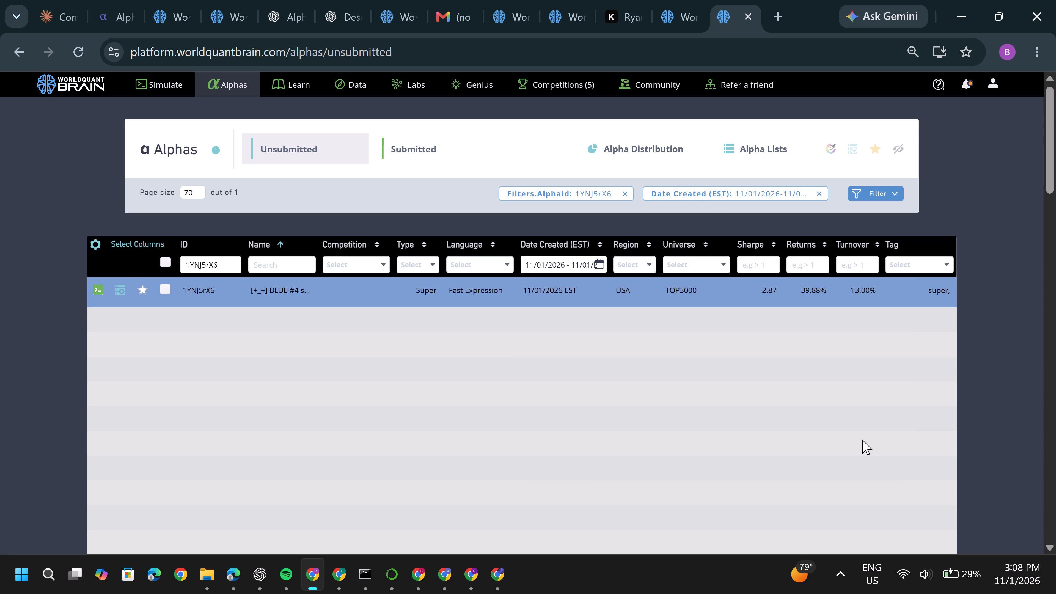
double_click(214, 269)
key(BackSpace)
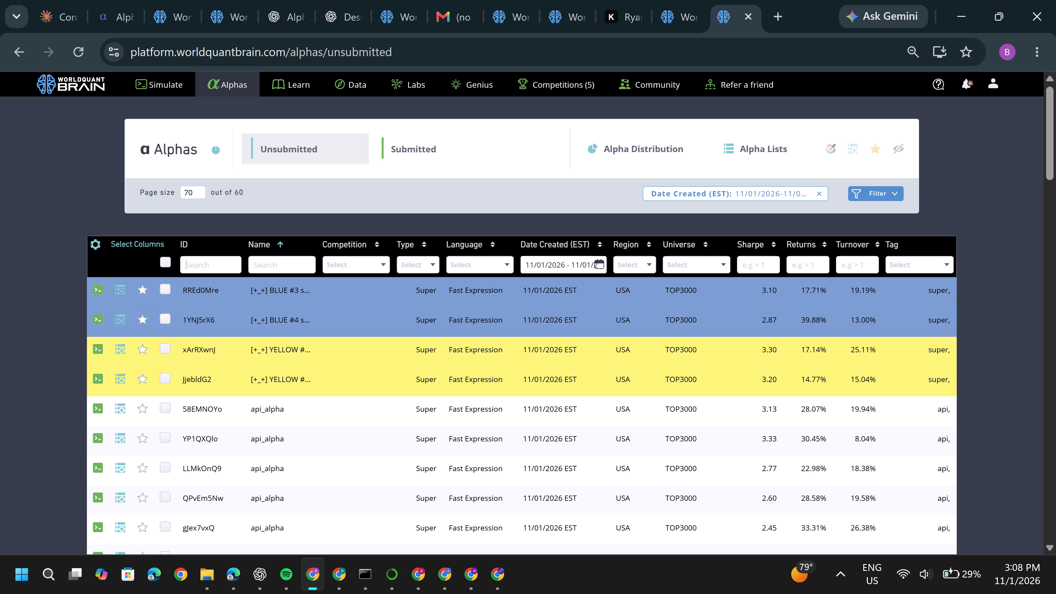
Open the BLUE #3 alpha RREd0Mre, reveal its test period, and run its submission check.
double_click(268, 294)
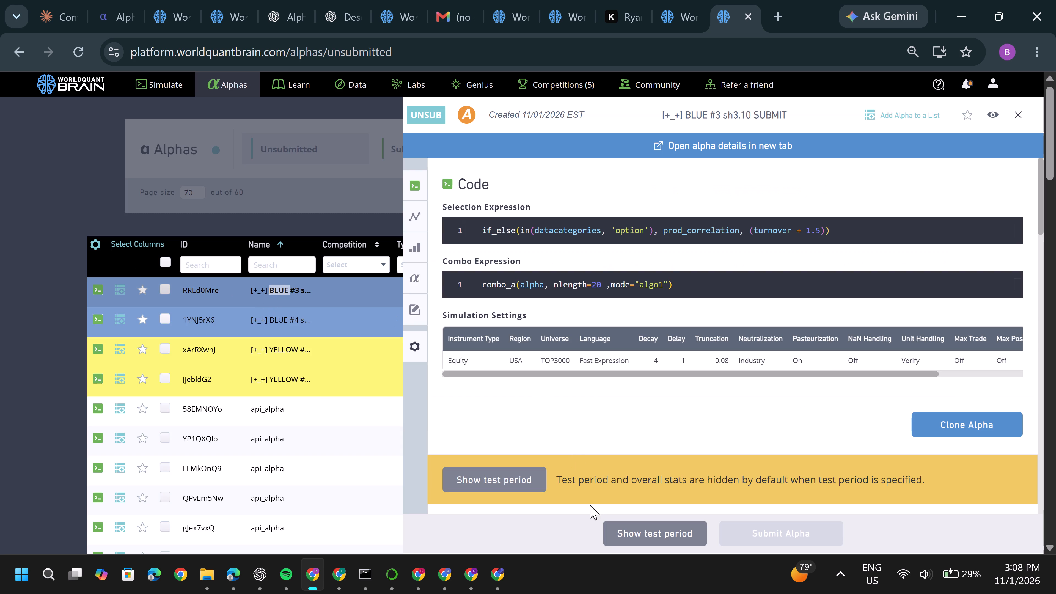
click(612, 537)
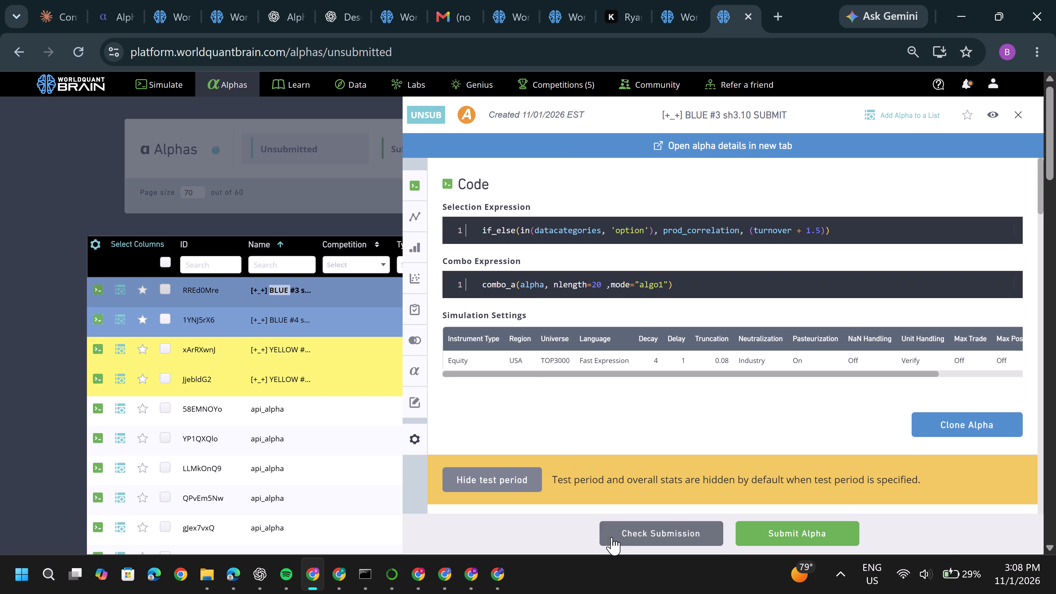
click(628, 529)
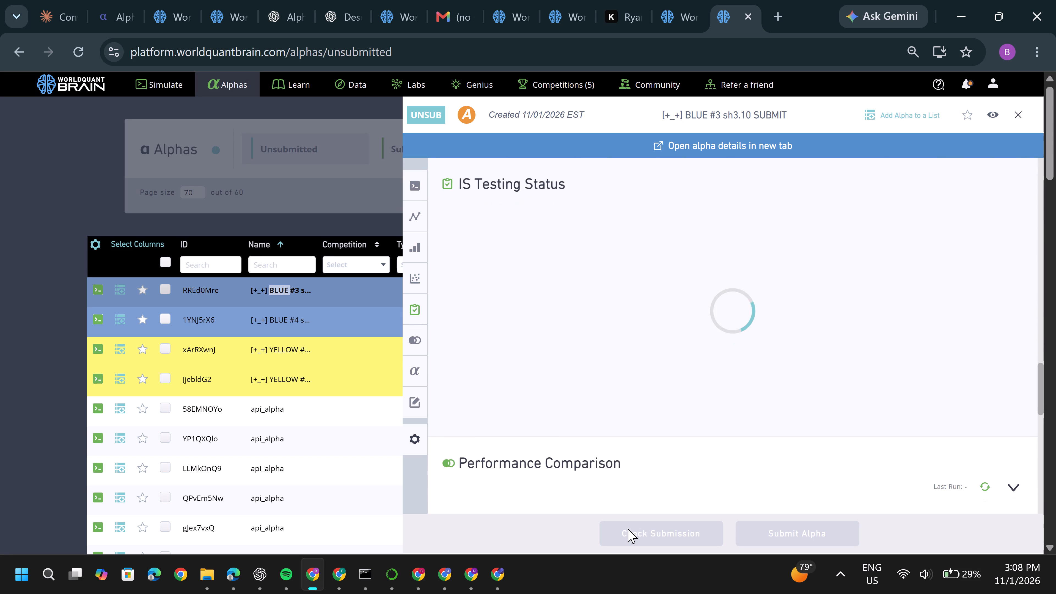
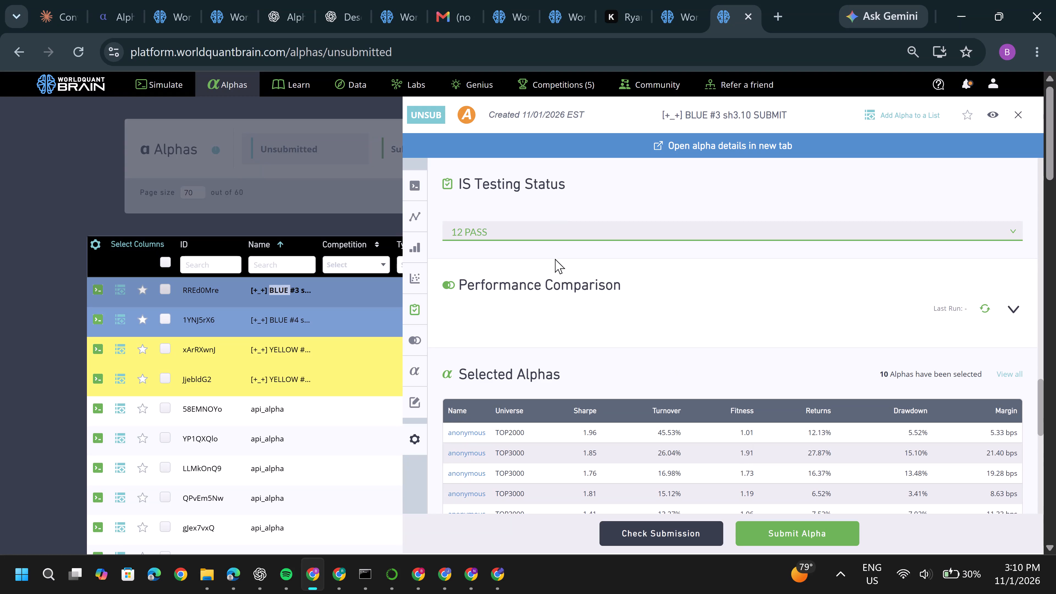
Expand the passed IS tests of the BLUE #3 alpha to review them, and collapse the list again.
click(549, 235)
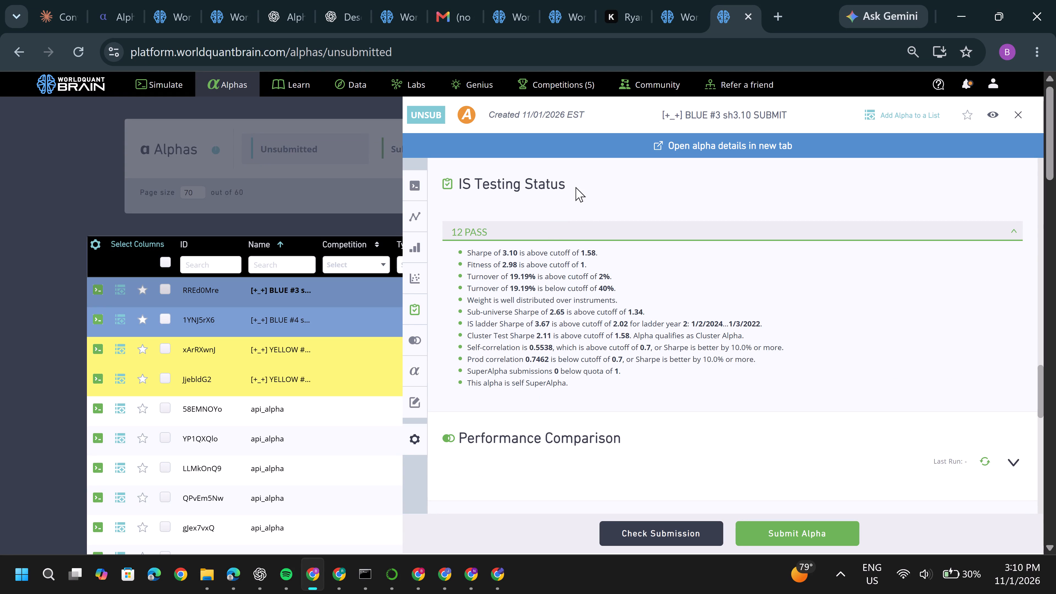
click(570, 233)
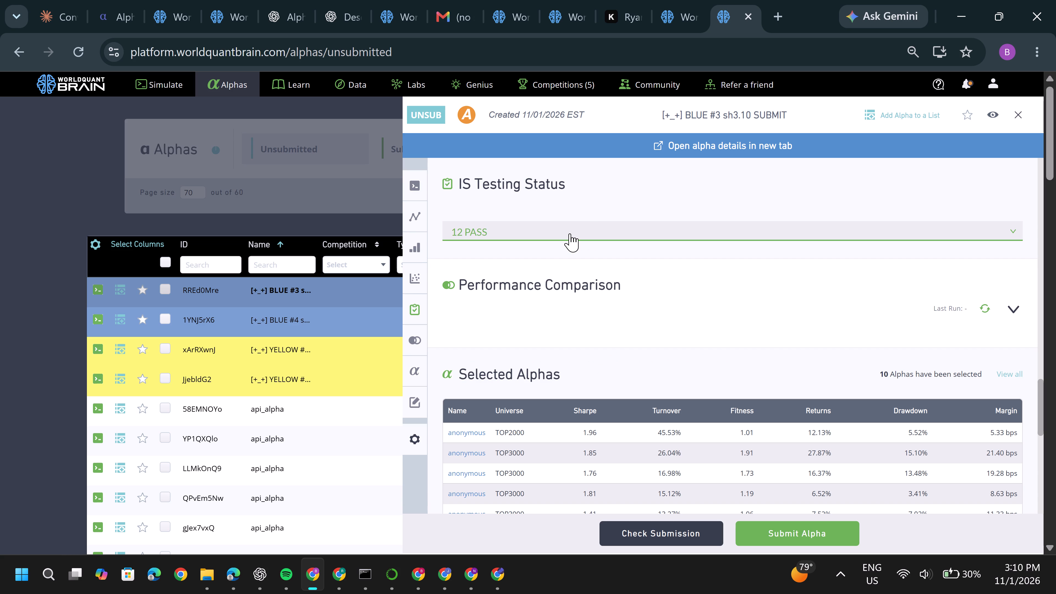
scroll(546, 273, up, 12)
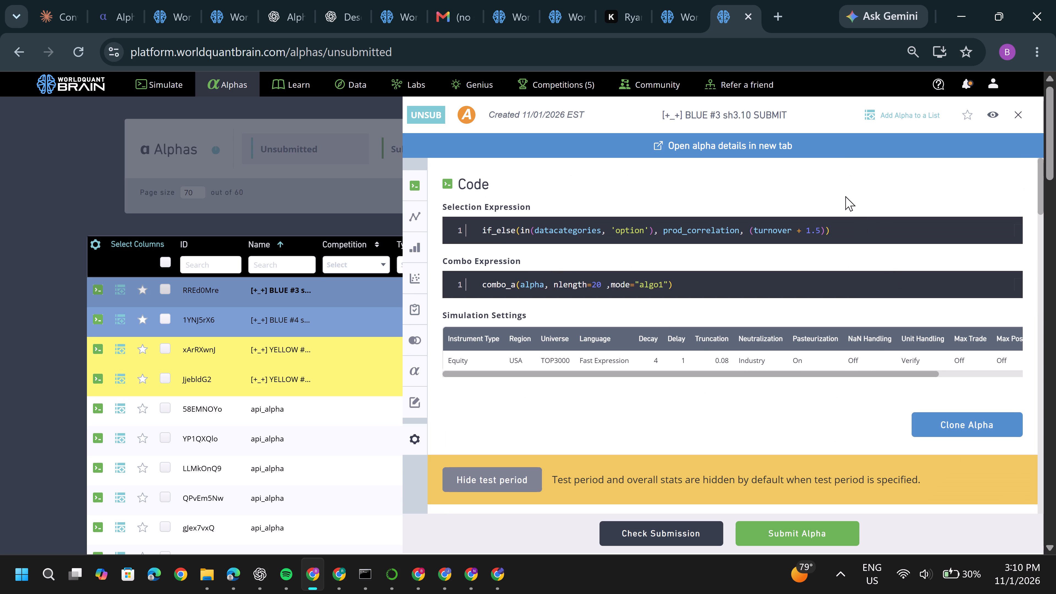
key(Print)
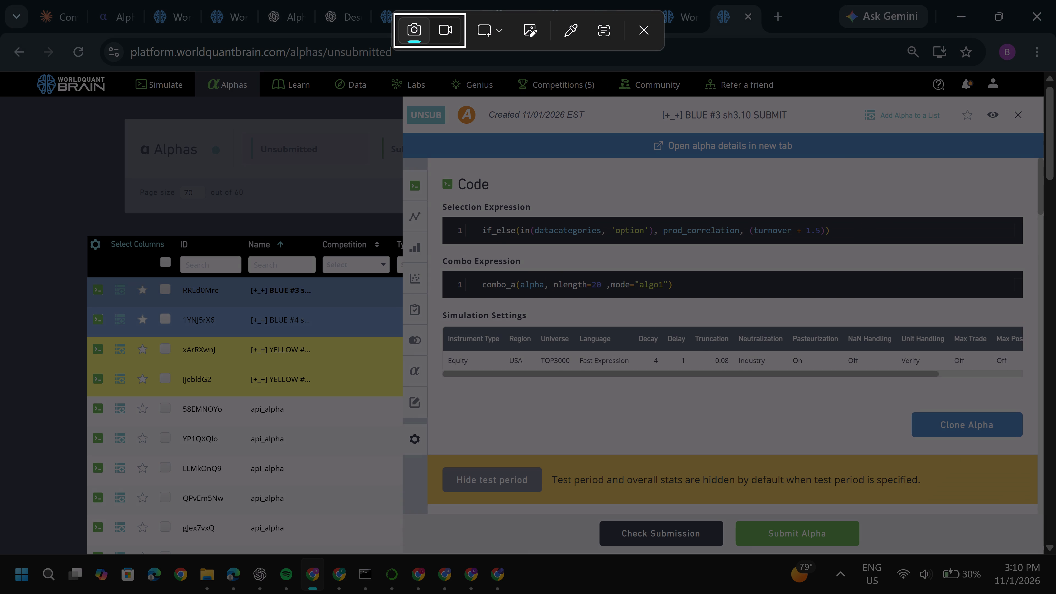
drag(432, 200, 860, 300)
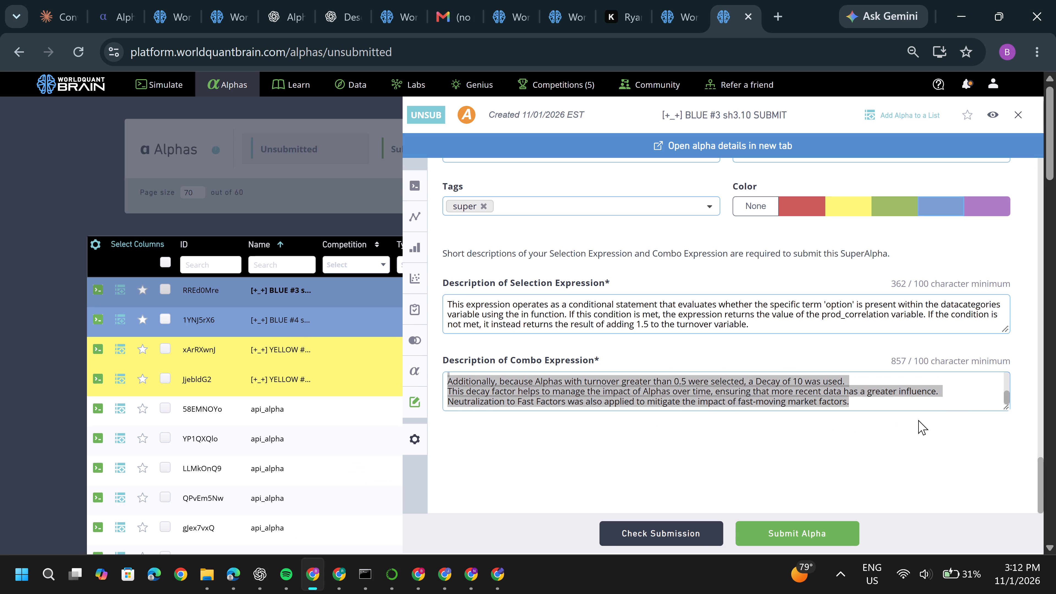
key(ctrl+v)
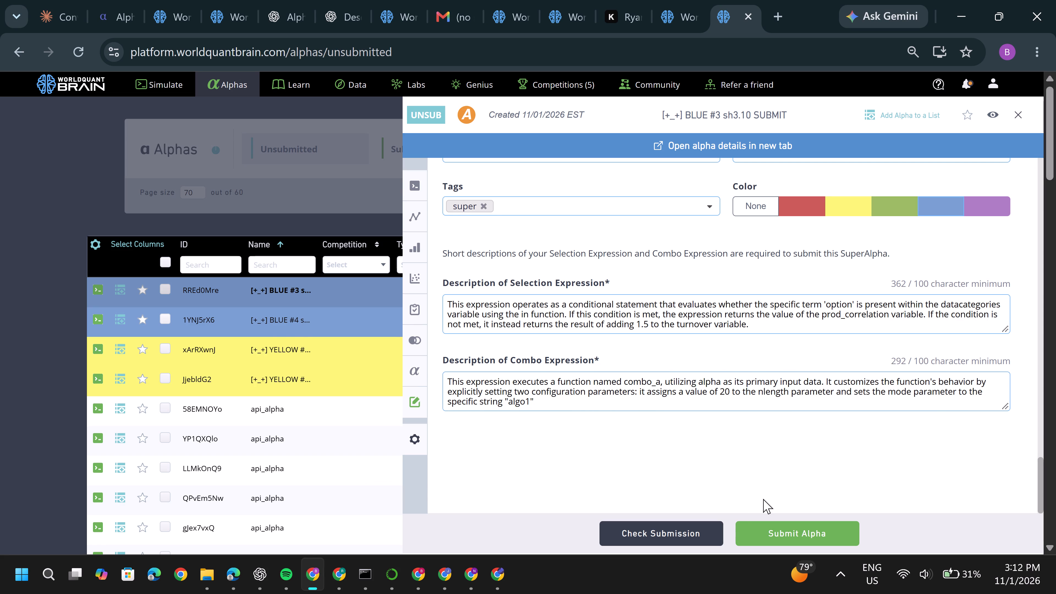
Submit the BLUE #3 alpha RREd0Mre.
click(774, 532)
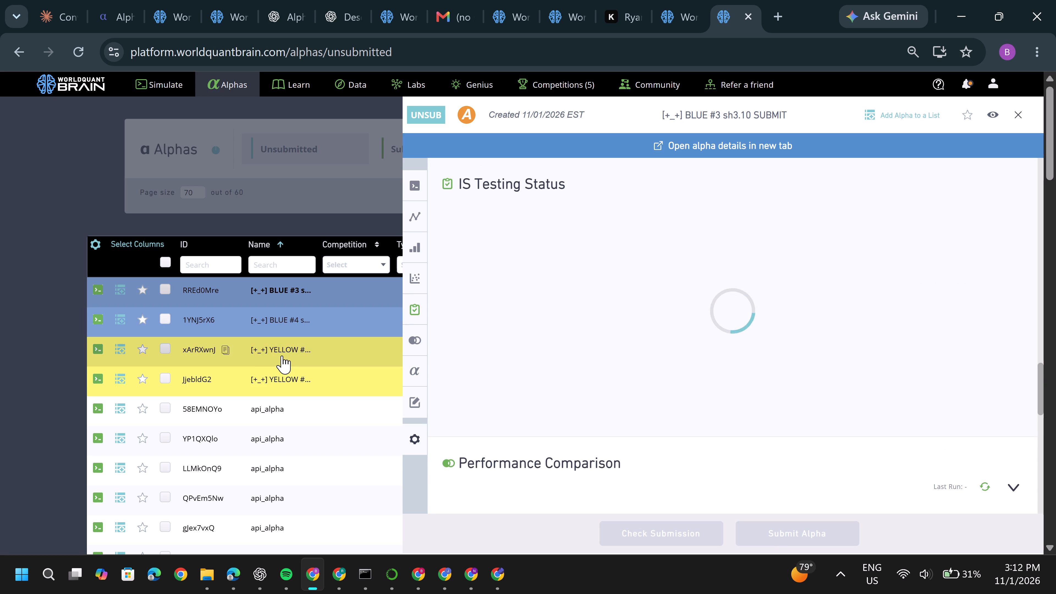
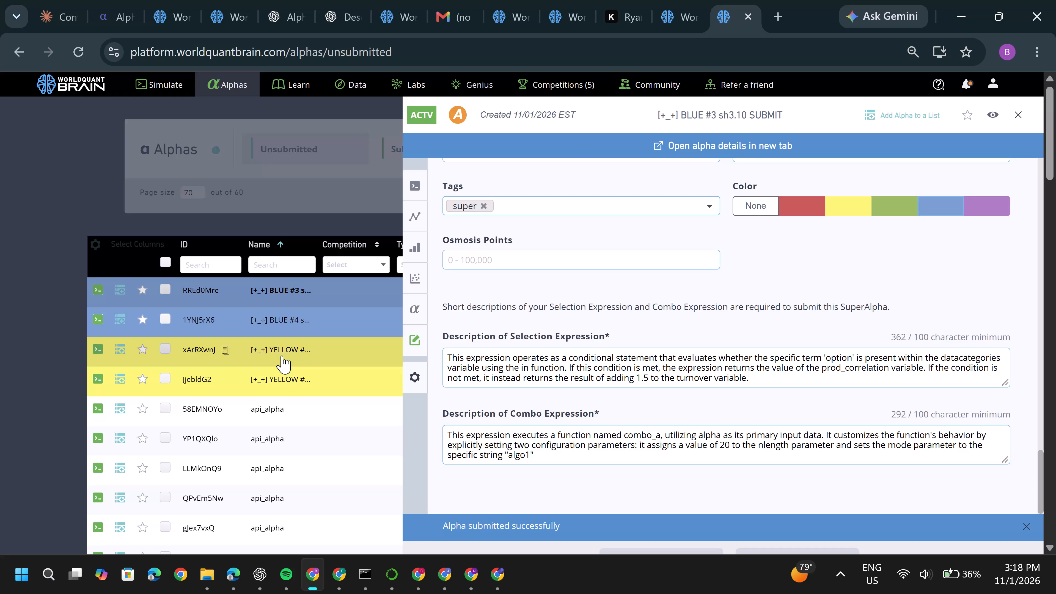
Open the YELLOW #1 alpha xArRXwnJ, show its test period, and run its Prod Correlation and Self Correlation checks.
click(291, 348)
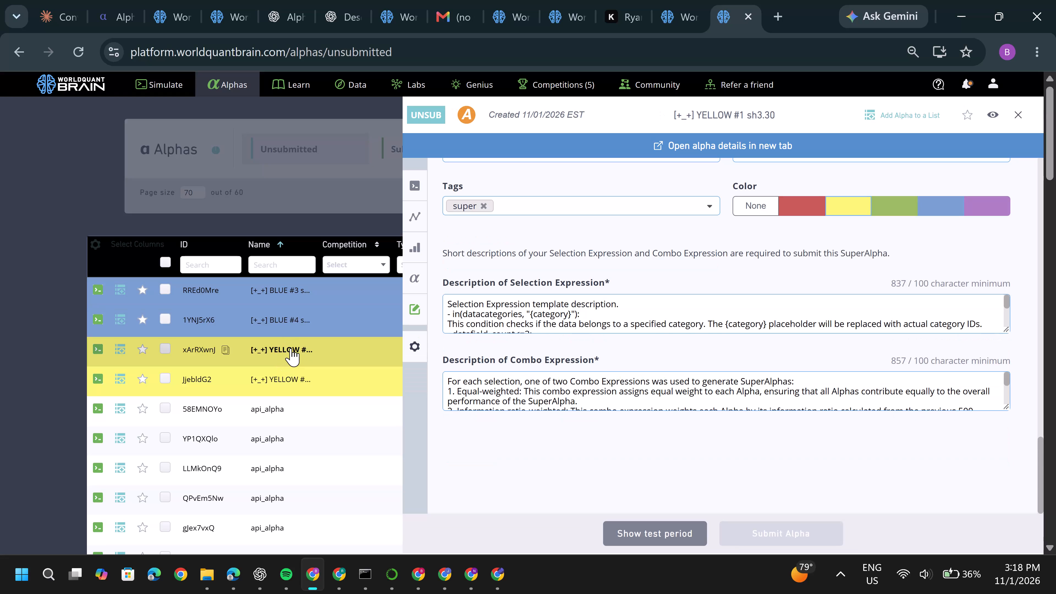
click(623, 531)
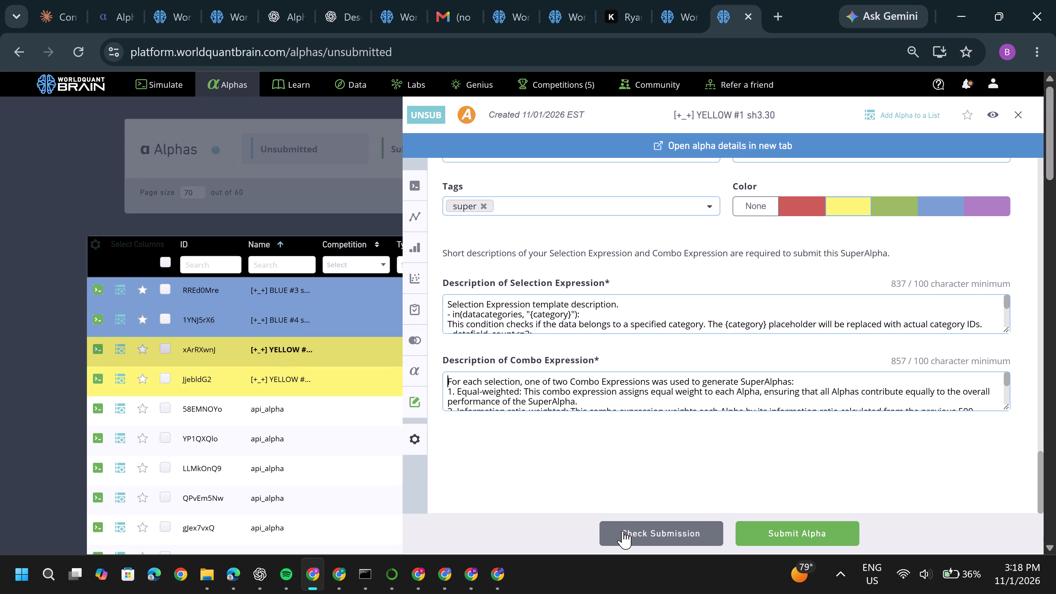
scroll(663, 244, up, 5)
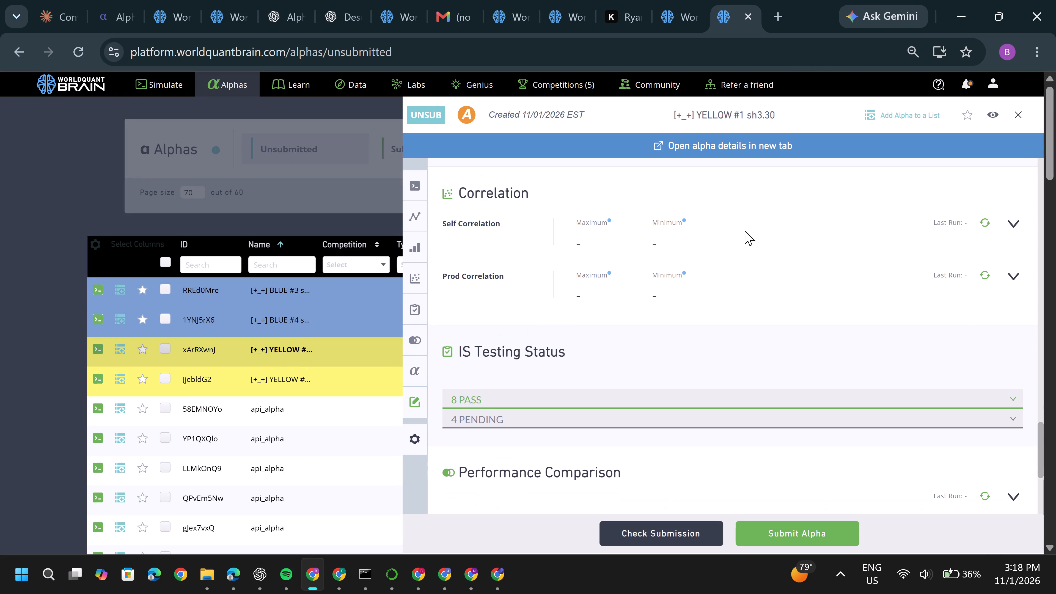
click(986, 276)
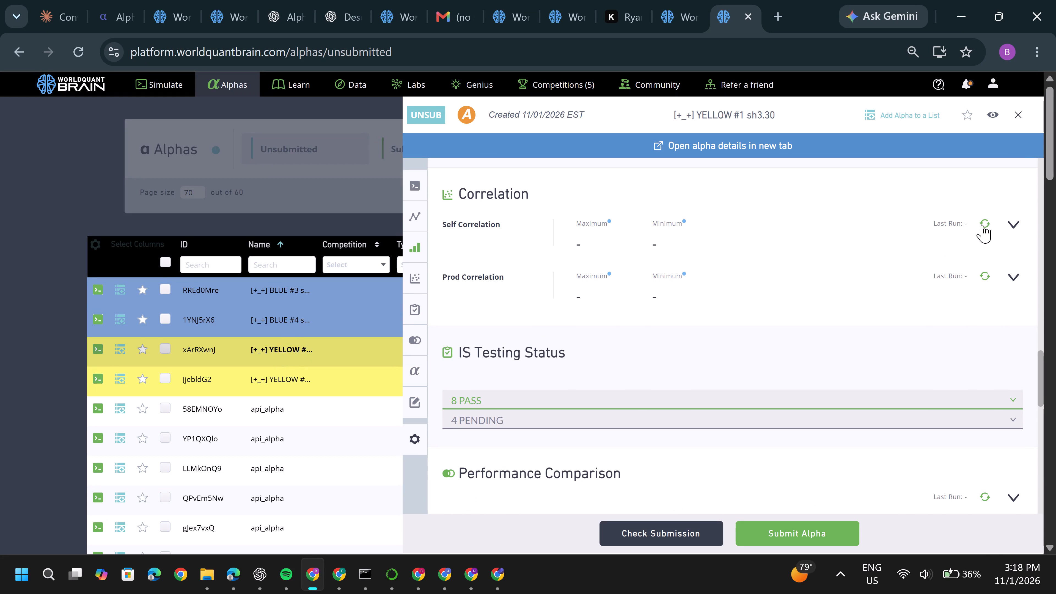
click(982, 222)
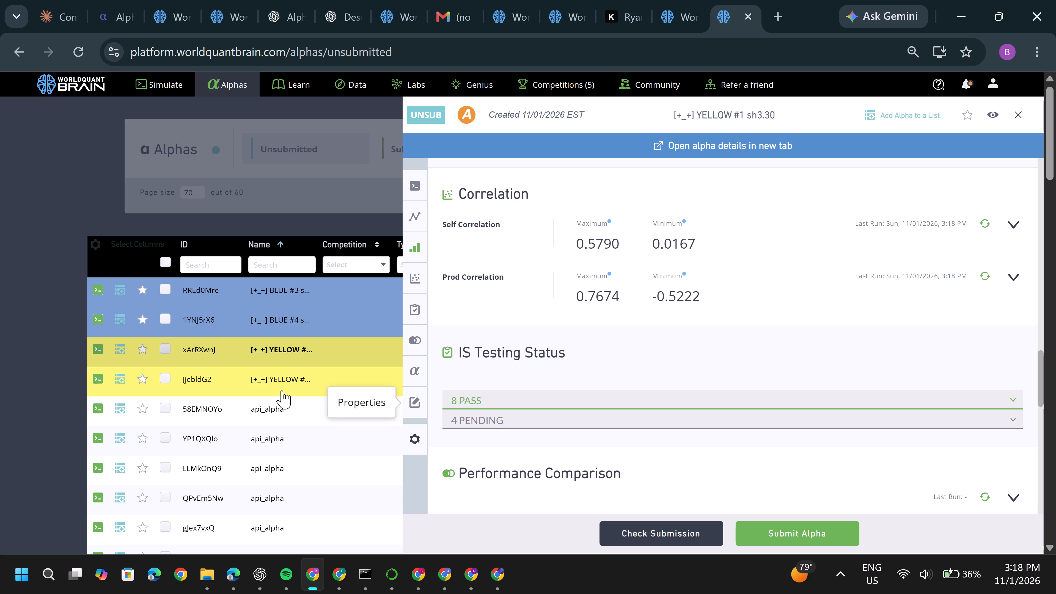
Open the YELLOW #2 alpha JjebldG2, show its test period, and run its Prod Correlation and Self Correlation checks.
click(261, 383)
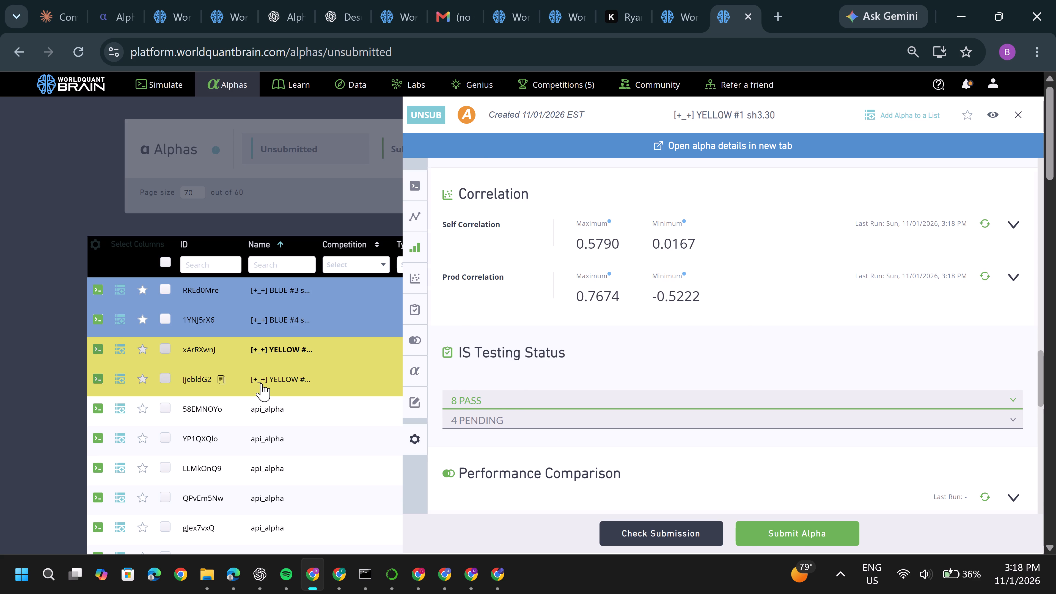
click(625, 530)
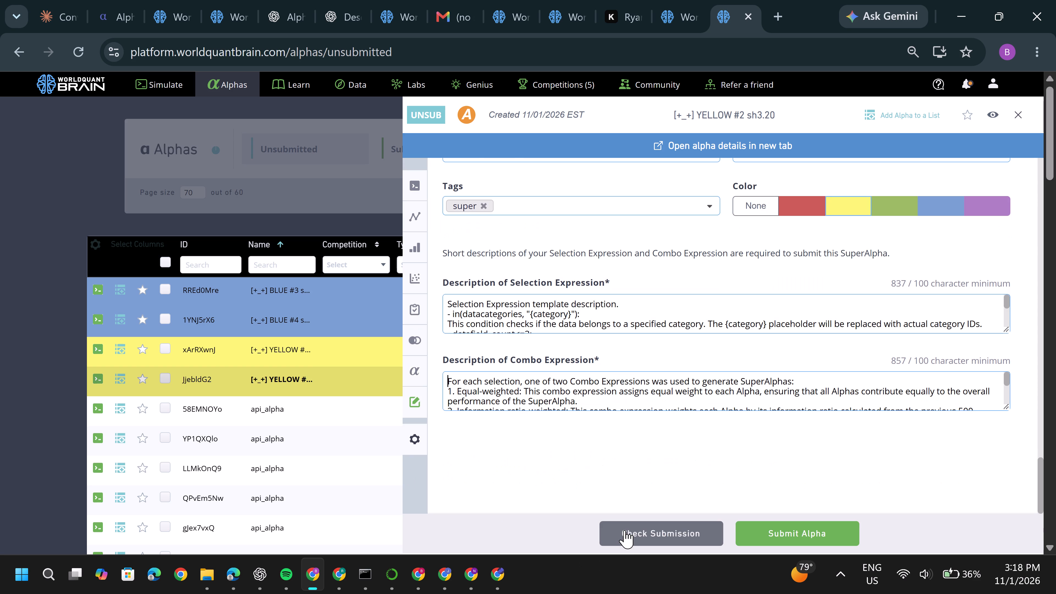
scroll(586, 318, up, 4)
scroll(809, 216, up, 3)
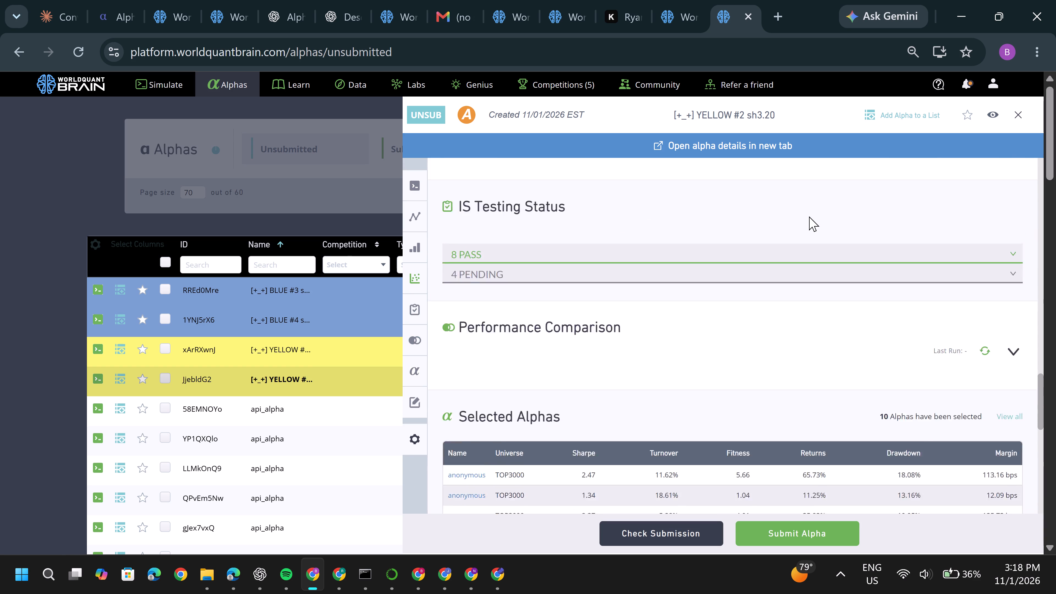
scroll(915, 216, up, 1)
click(988, 233)
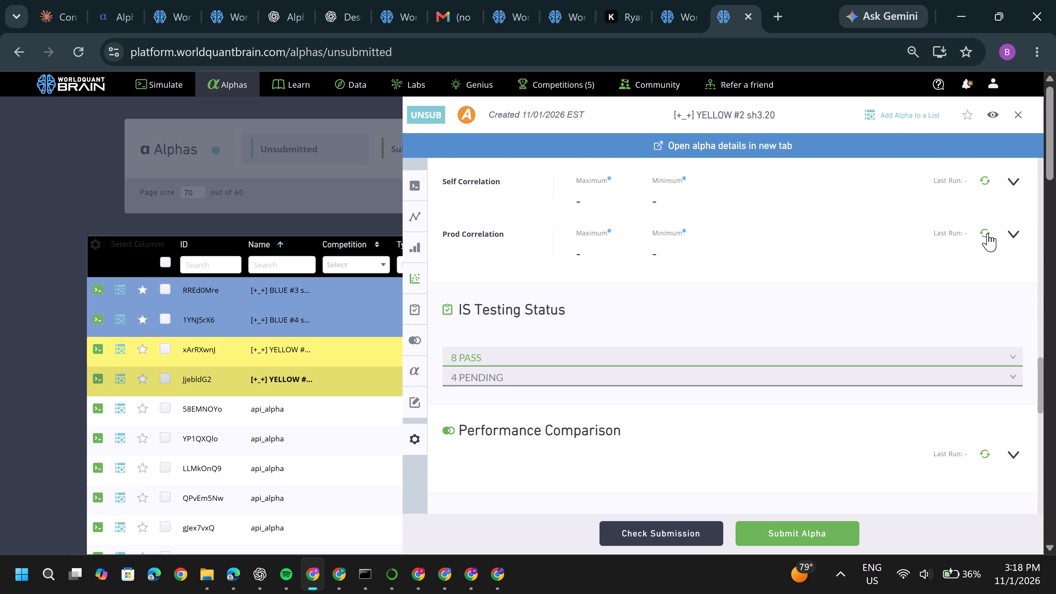
click(987, 183)
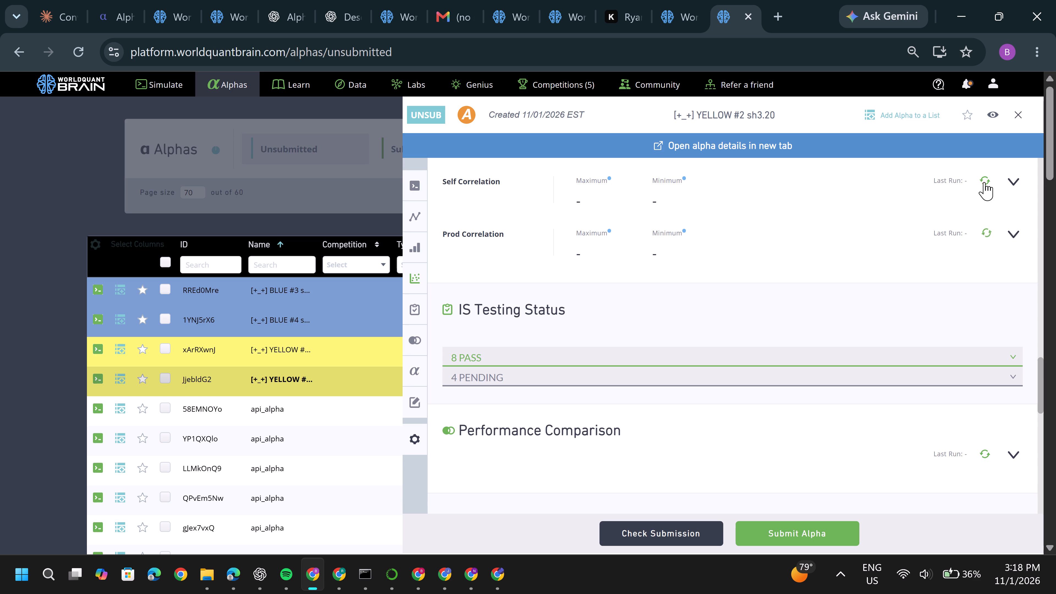
click(985, 180)
scroll(985, 180, up, 1)
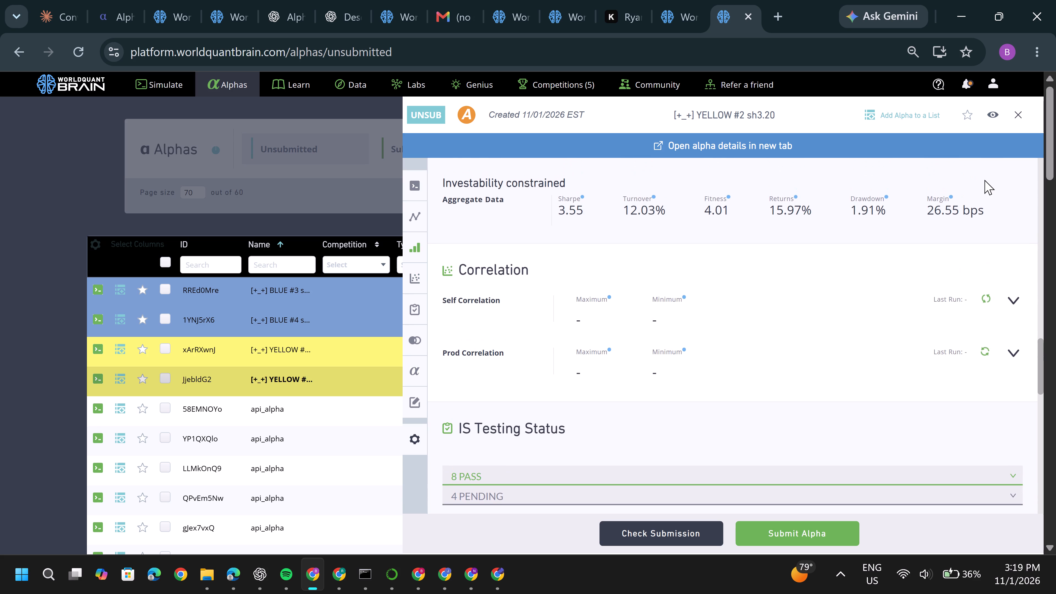
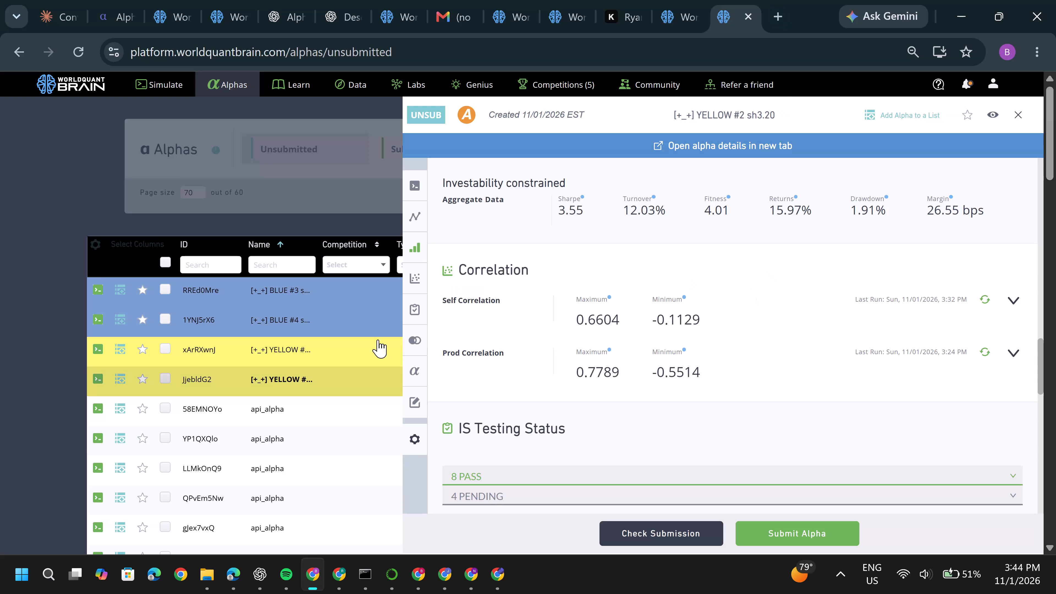
Show the test period of the YELLOW #1 alpha xArRXwnJ and clone the alpha into the simulation editor.
click(321, 355)
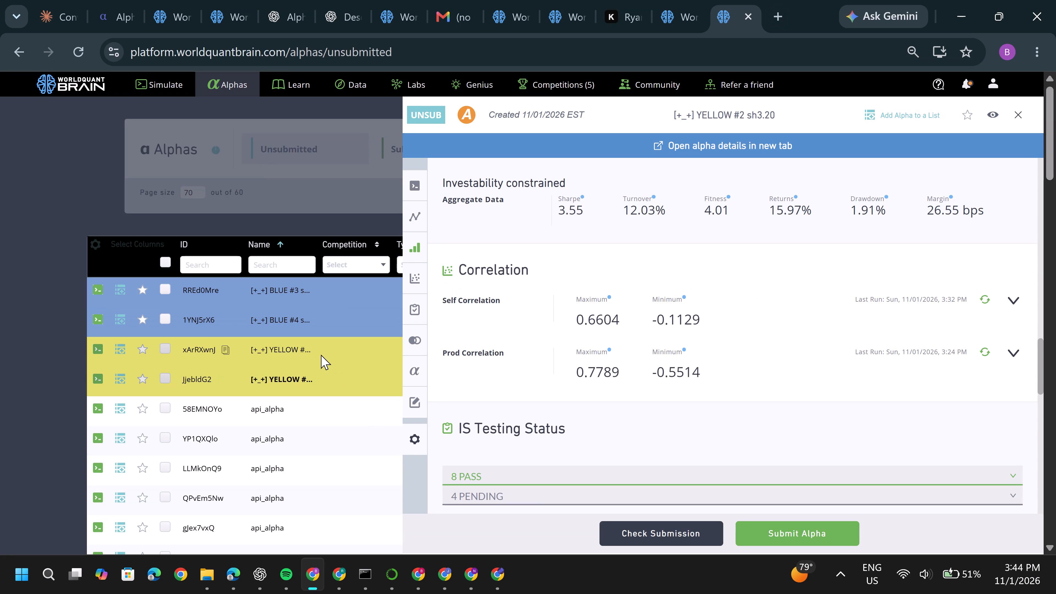
click(308, 349)
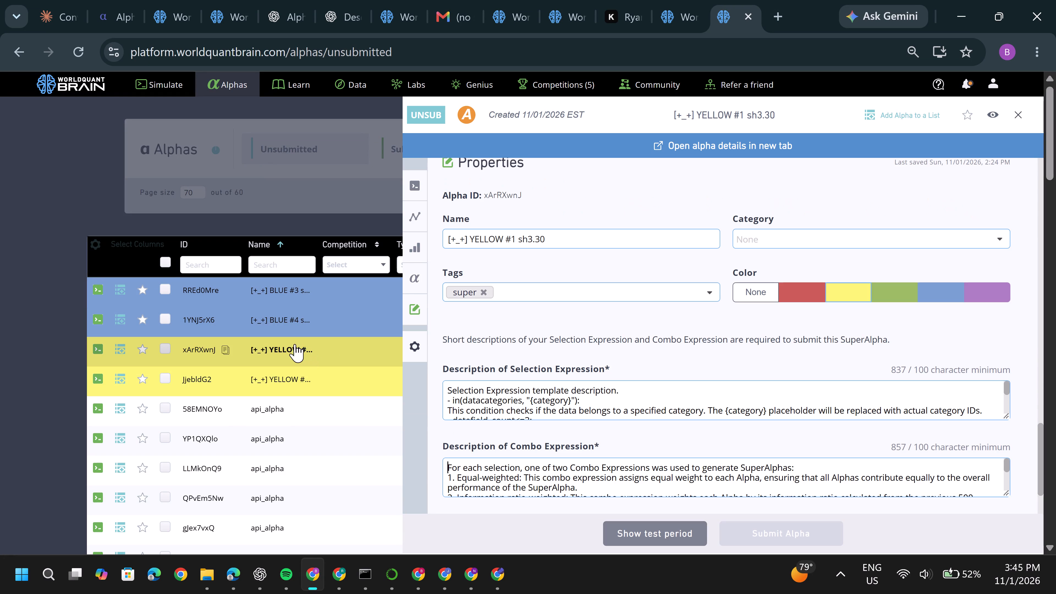
click(647, 537)
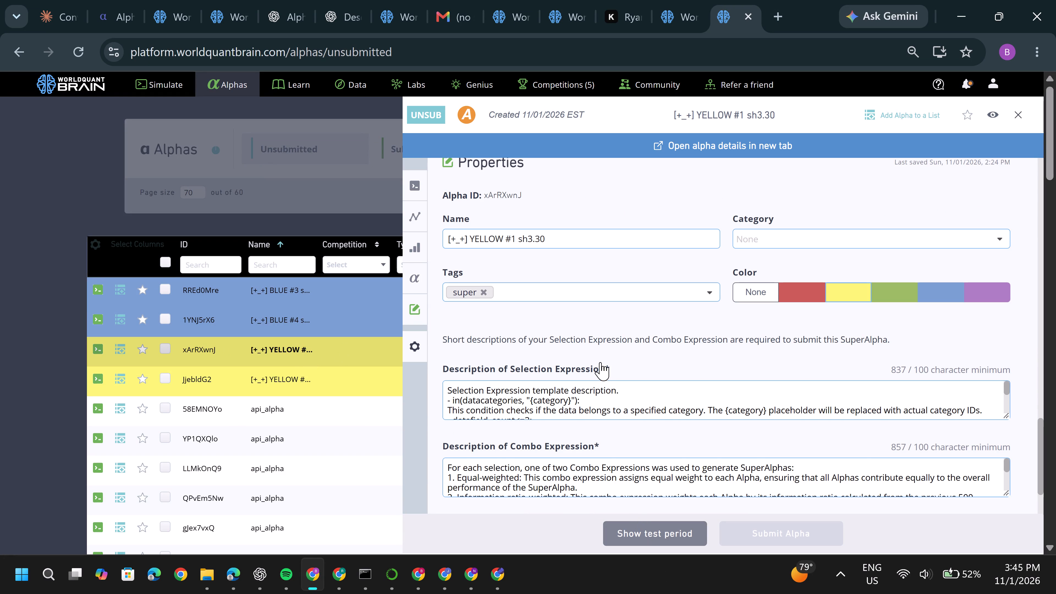
scroll(600, 362, up, 11)
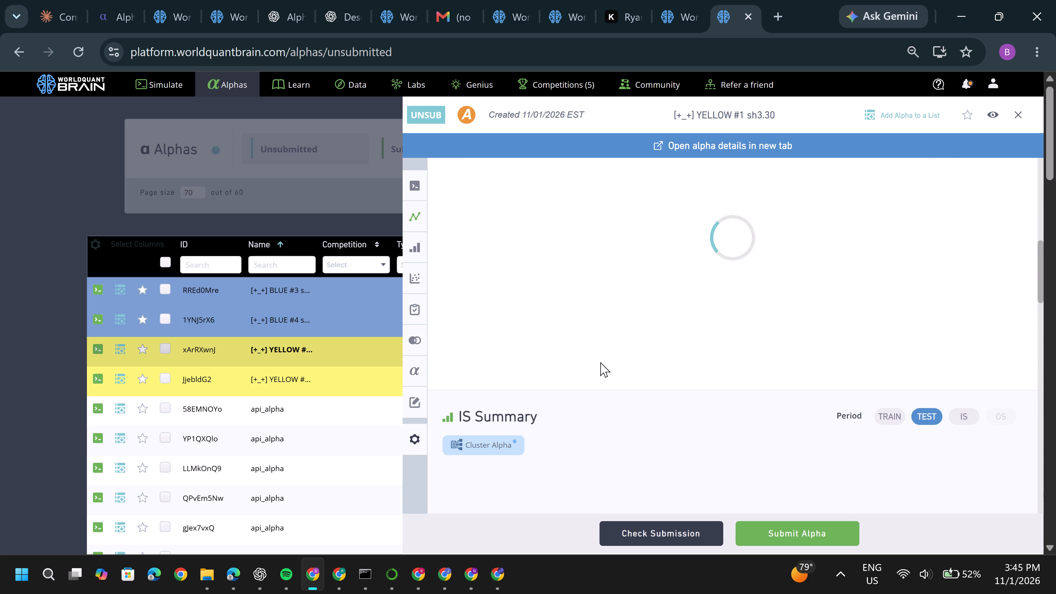
scroll(600, 362, up, 1)
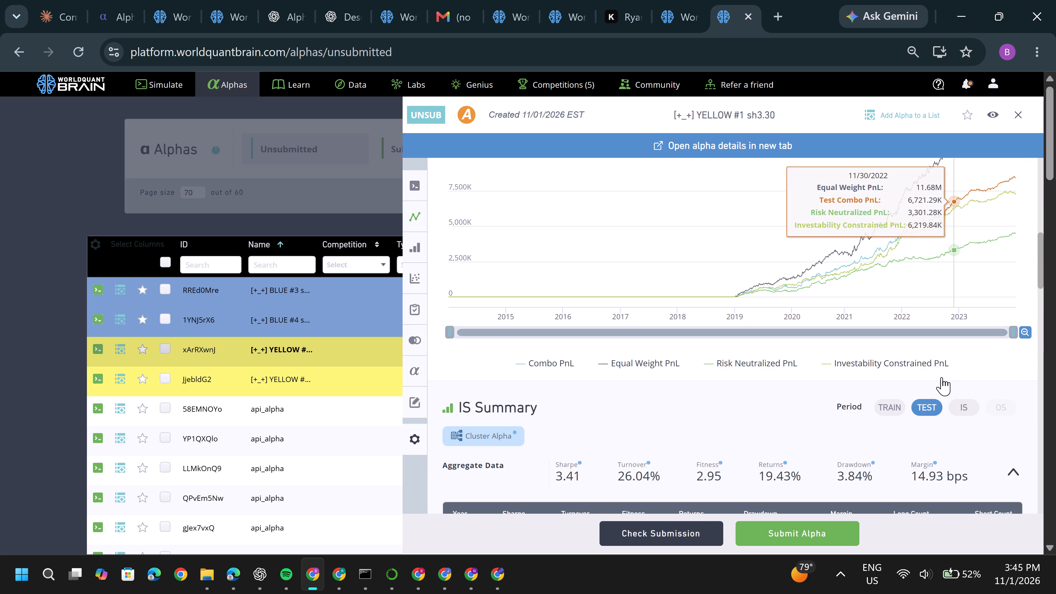
scroll(900, 341, up, 4)
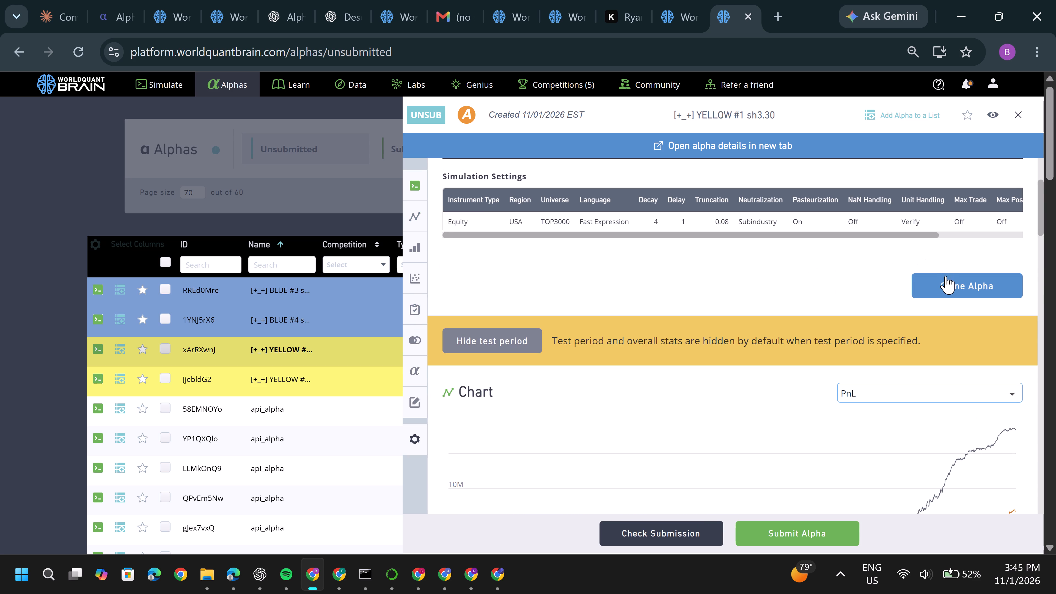
click(947, 278)
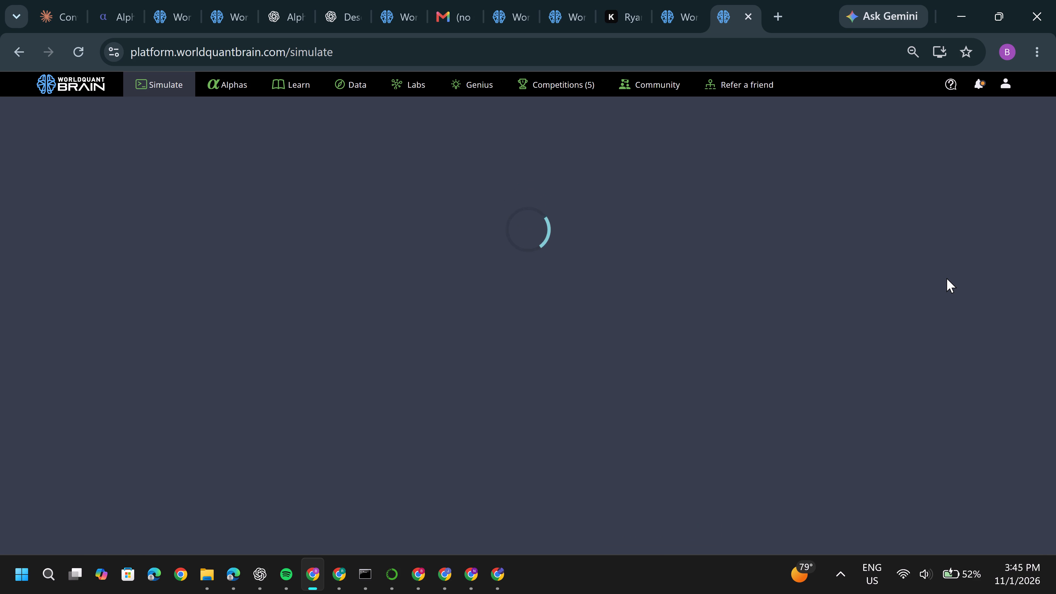
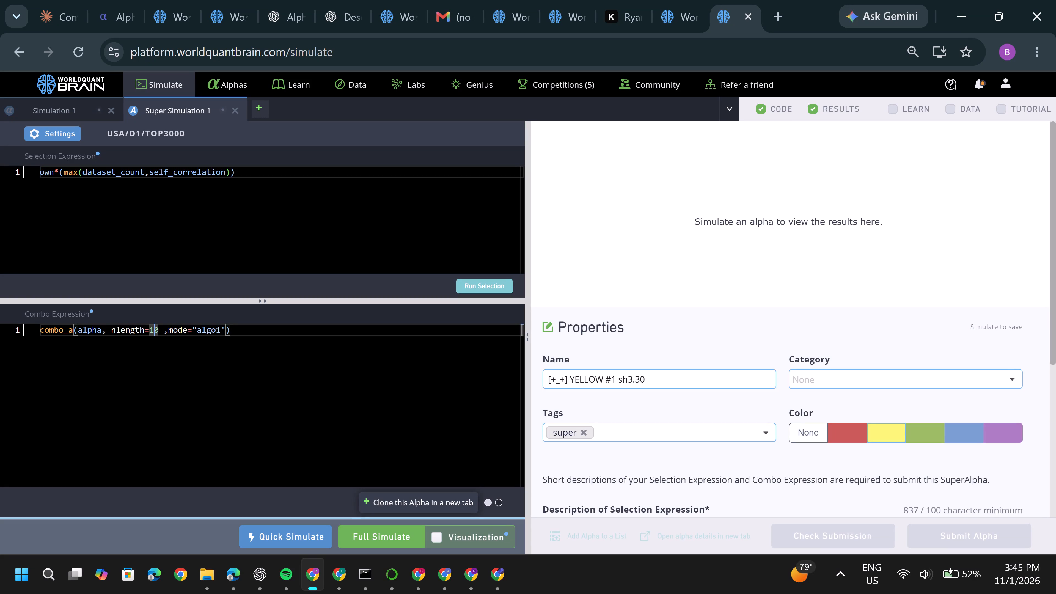
Set nlength to 5 in the cloned alpha's combo expression and run a full simulation.
key(BackSpace)
key(Delete)
key(5)
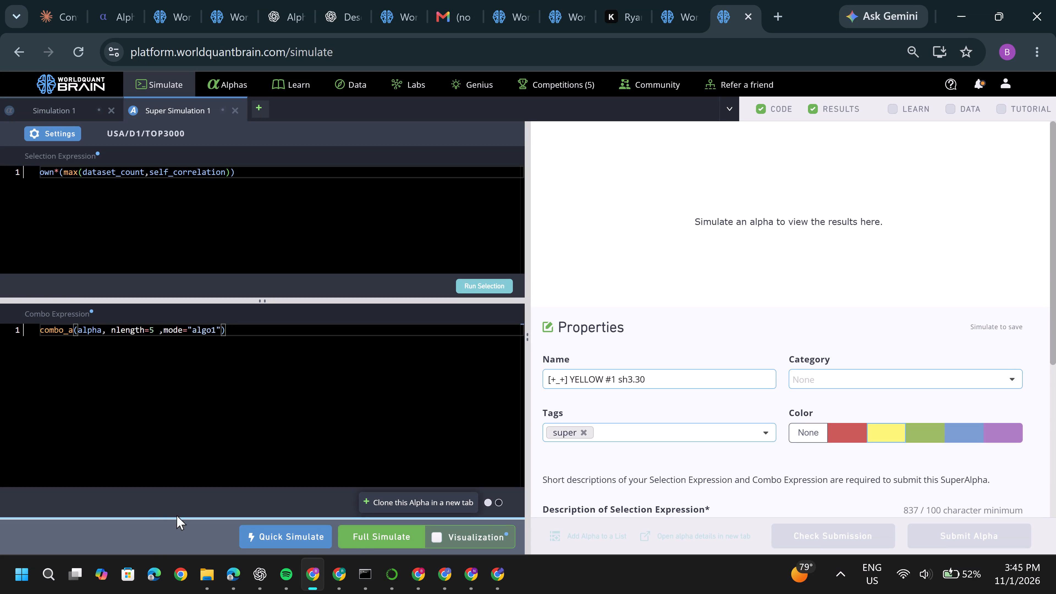
click(360, 538)
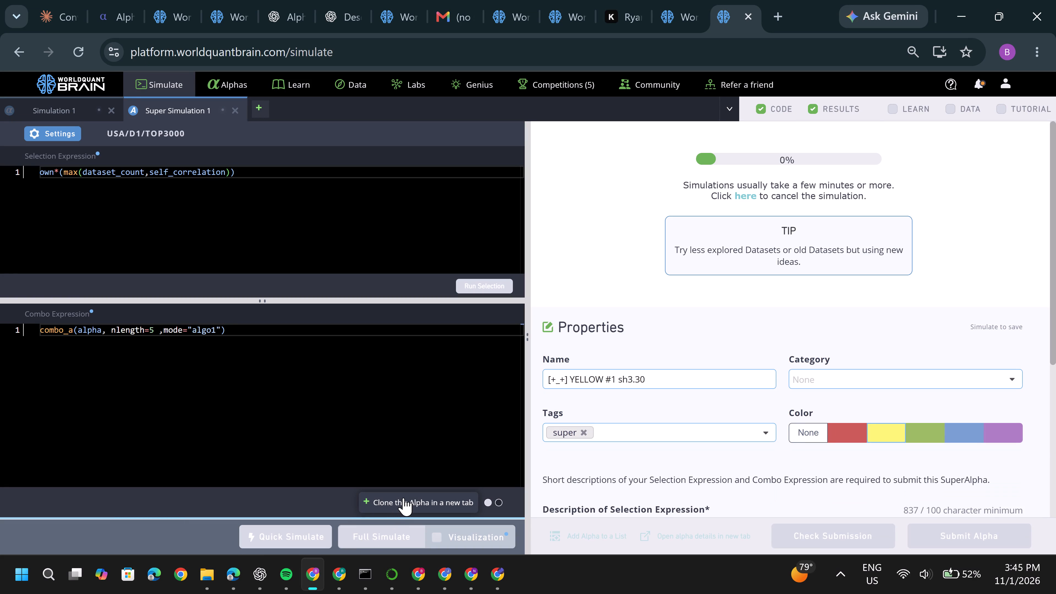
Clone the alpha into another simulation, set nlength to 15 in its combo expression, and run a full simulation.
click(403, 499)
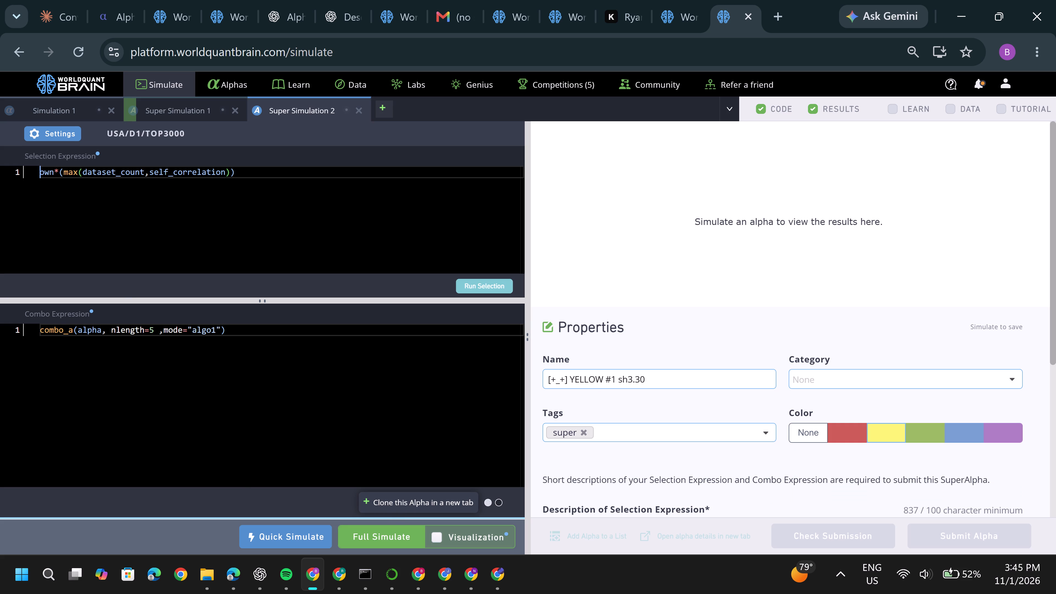
click(150, 330)
key(1)
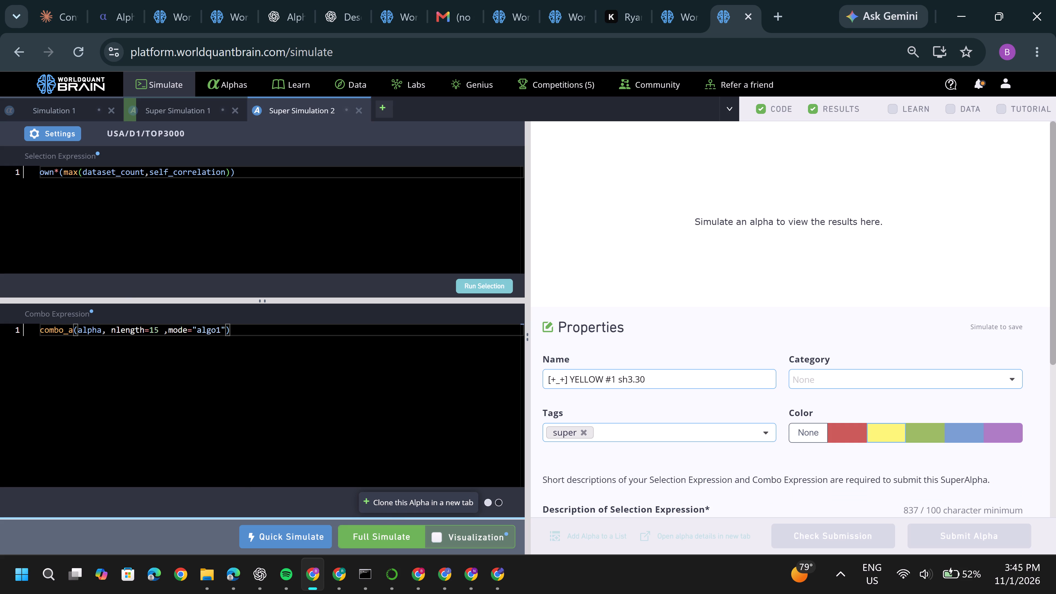
click(375, 541)
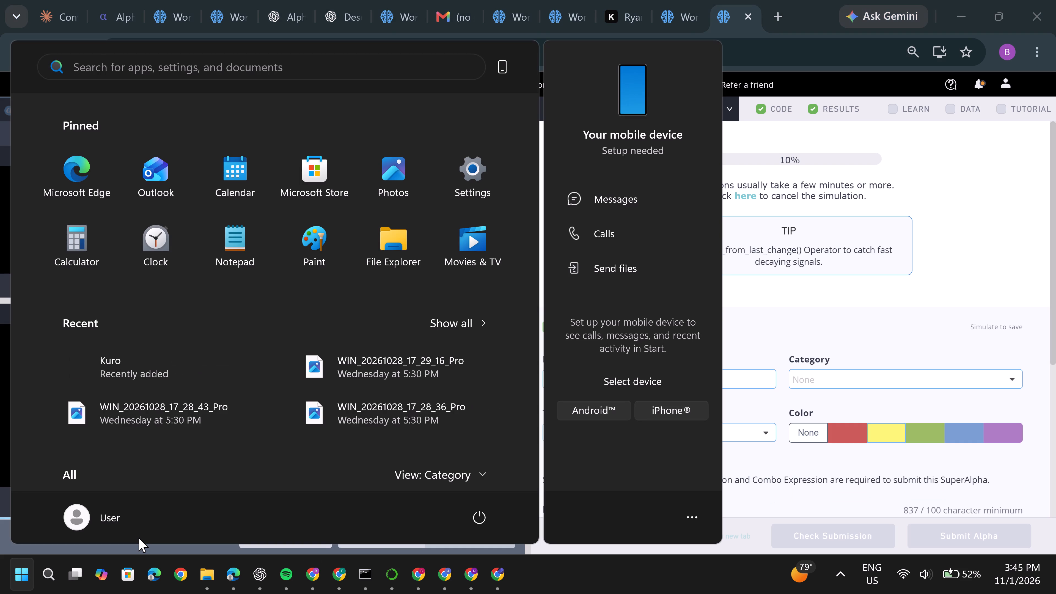
Launch the recently added Kuro app.
click(137, 361)
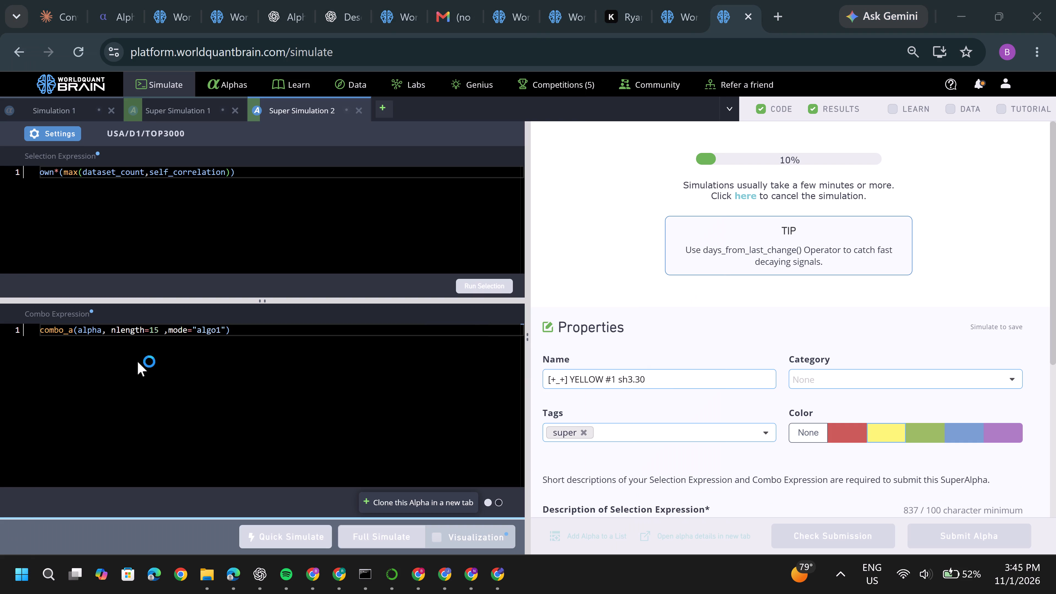
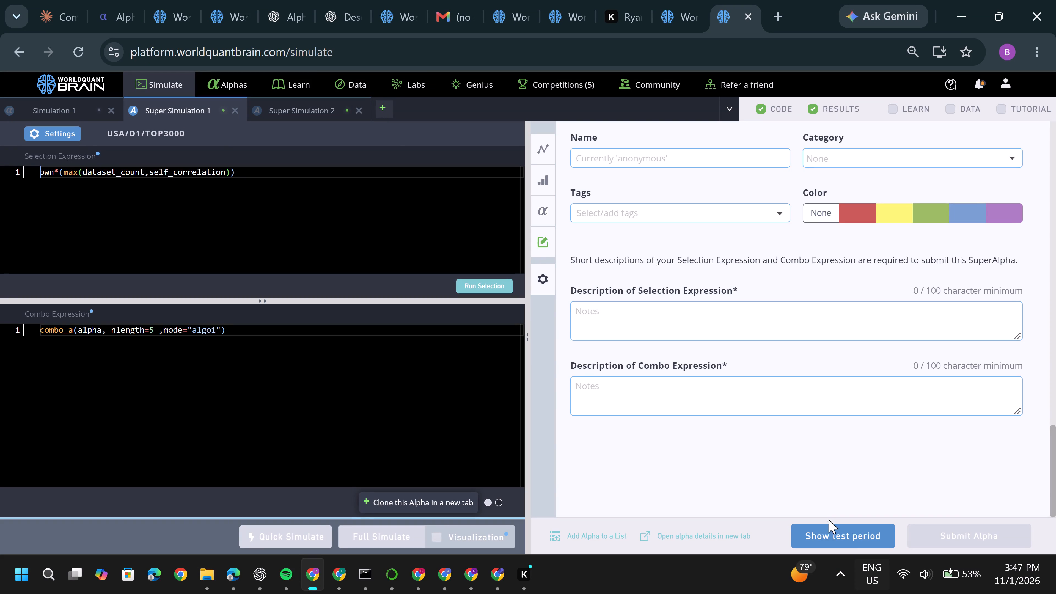
Show the test period for the nlength=5 simulation and expand the warning in its IS Testing Status.
click(827, 530)
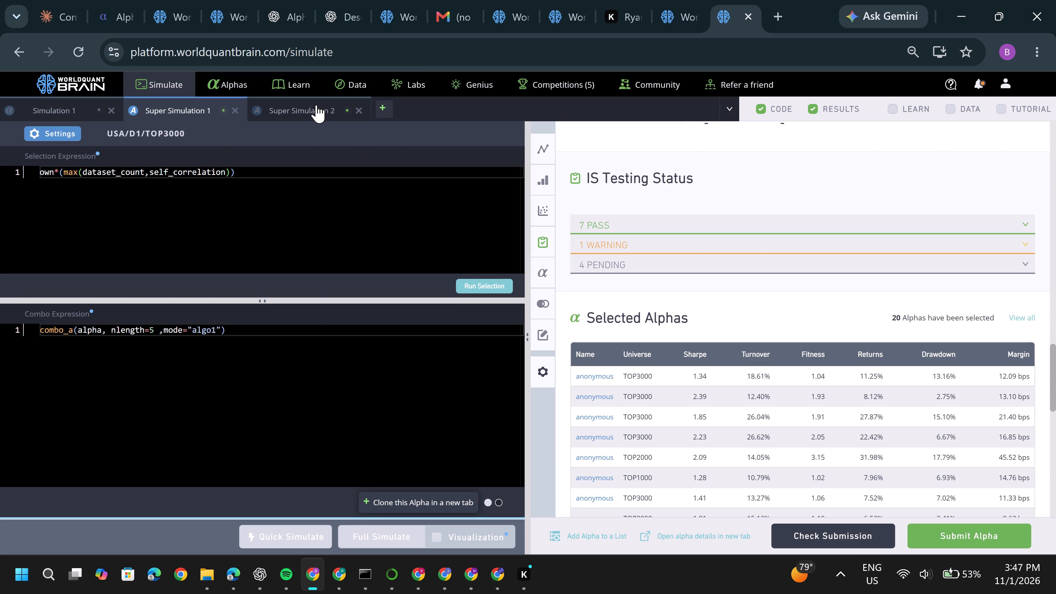
click(682, 244)
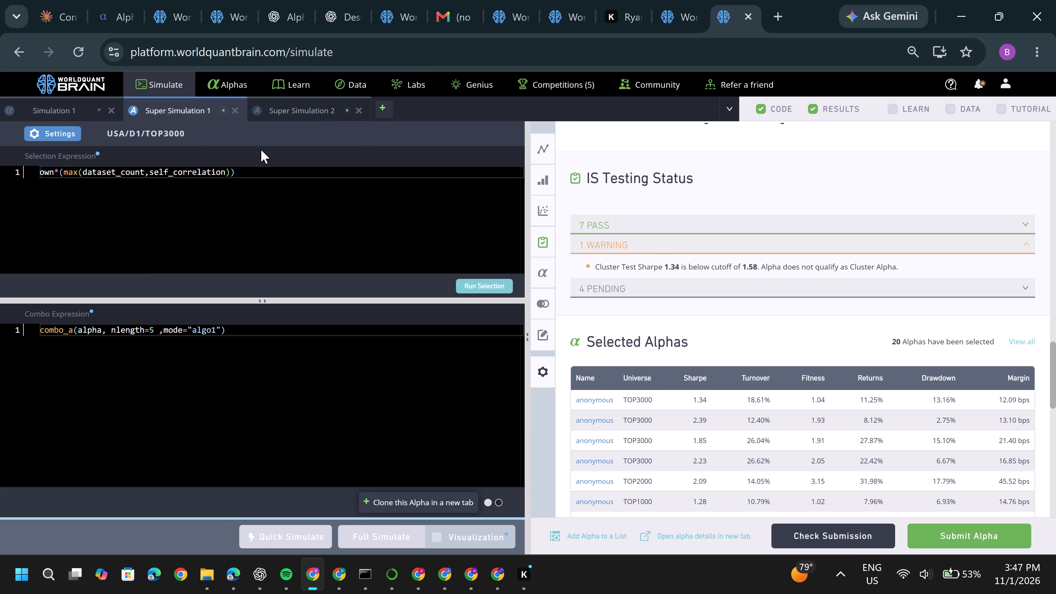
Switch to Super Simulation 2, the nlength=15 clone, and show its test period.
click(280, 108)
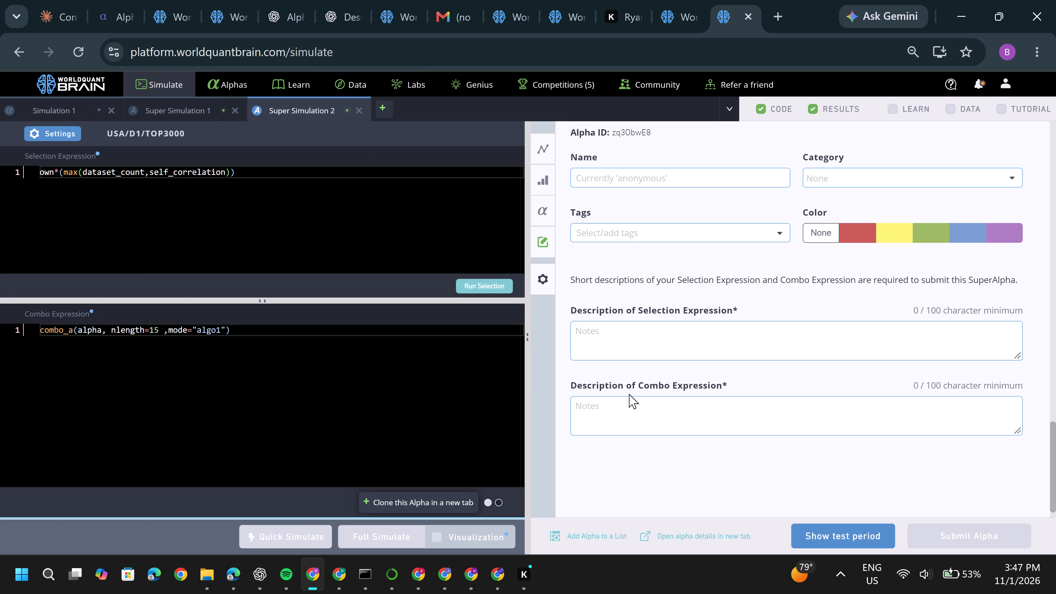
click(806, 535)
Review the nlength=15 clone's aggregate data and run its Prod Correlation check.
scroll(771, 352, up, 3)
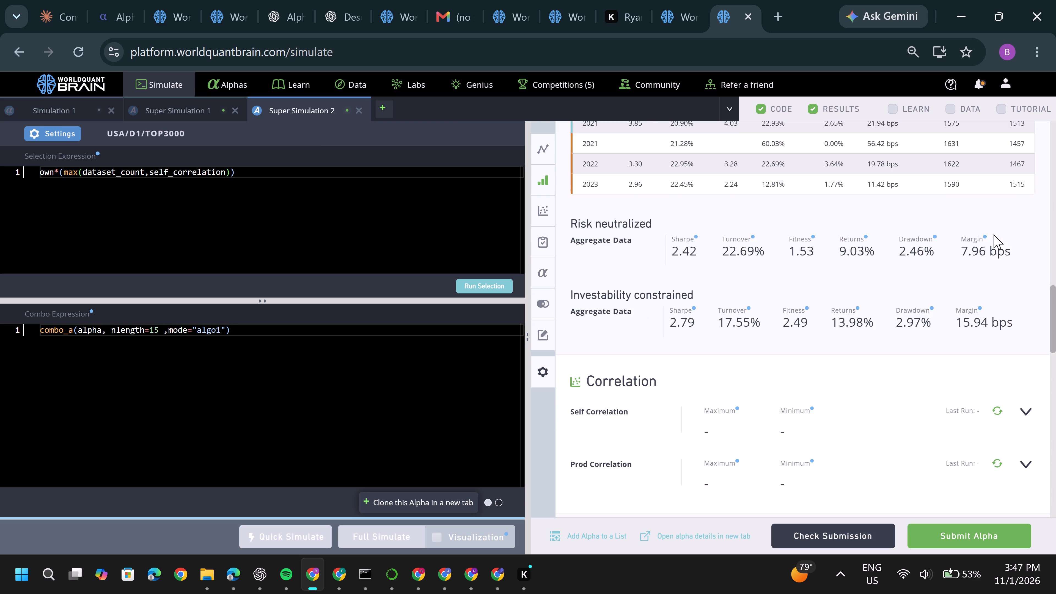
scroll(994, 234, up, 5)
scroll(994, 234, down, 5)
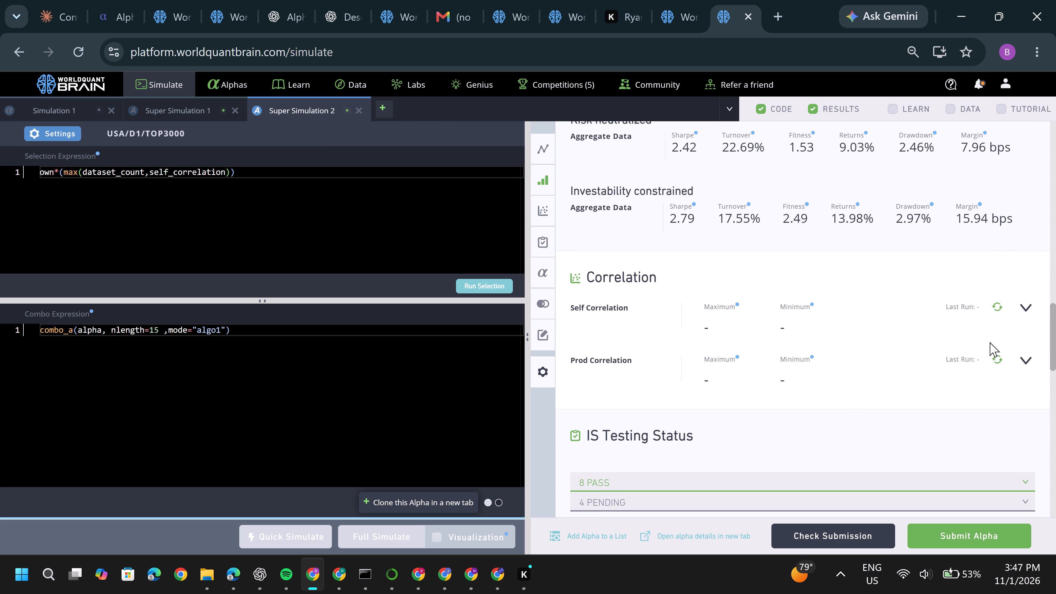
click(997, 357)
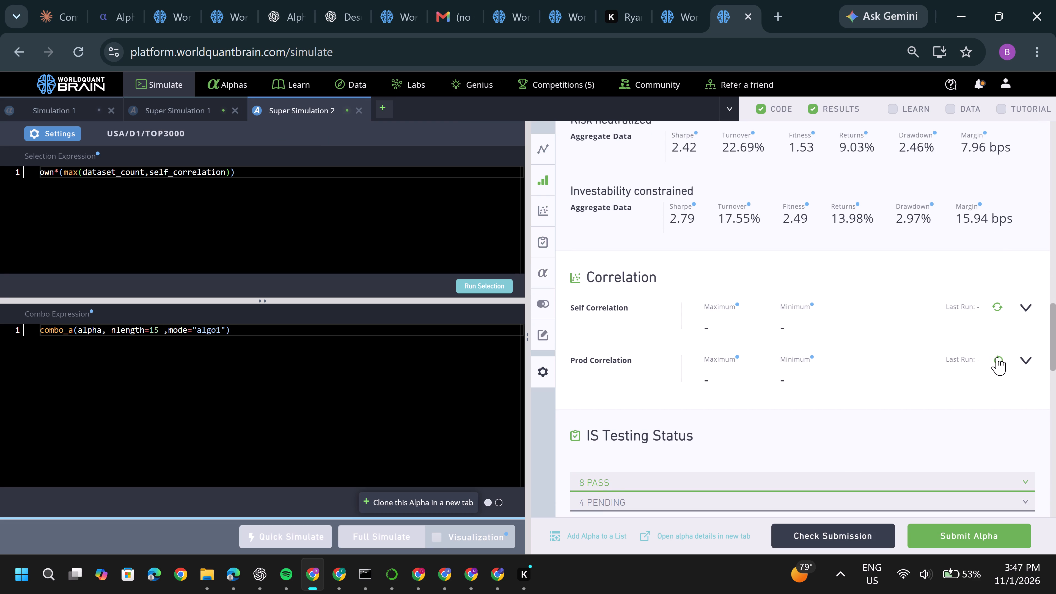